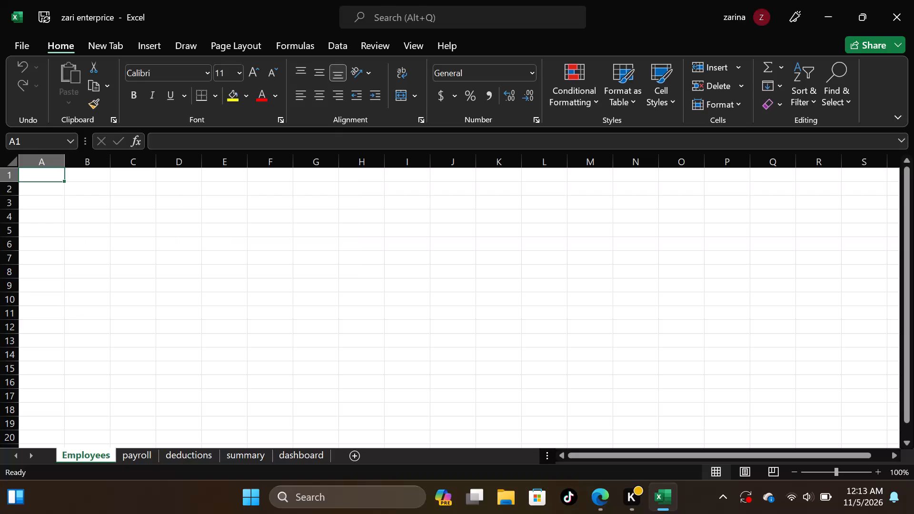
# Enter the header "Employee ID" in cell A1 of the Employees sheet.
pyautogui.click(33, 180)
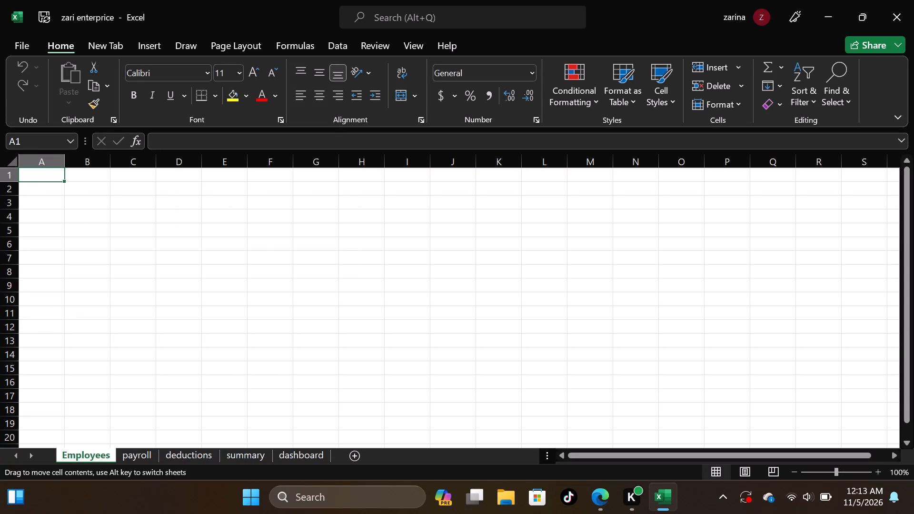
pyautogui.click(30, 177)
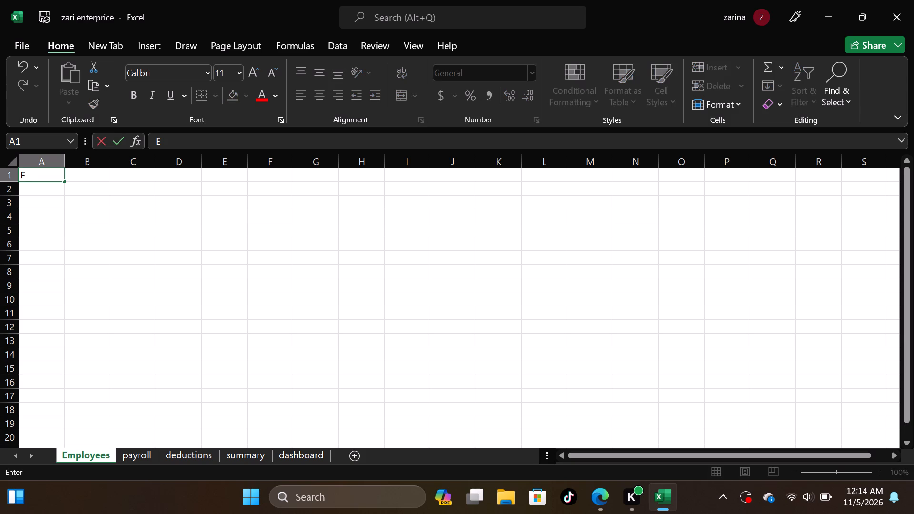
pyautogui.write('mplo')
pyautogui.write('yee')
pyautogui.press('space')
pyautogui.write('ID')
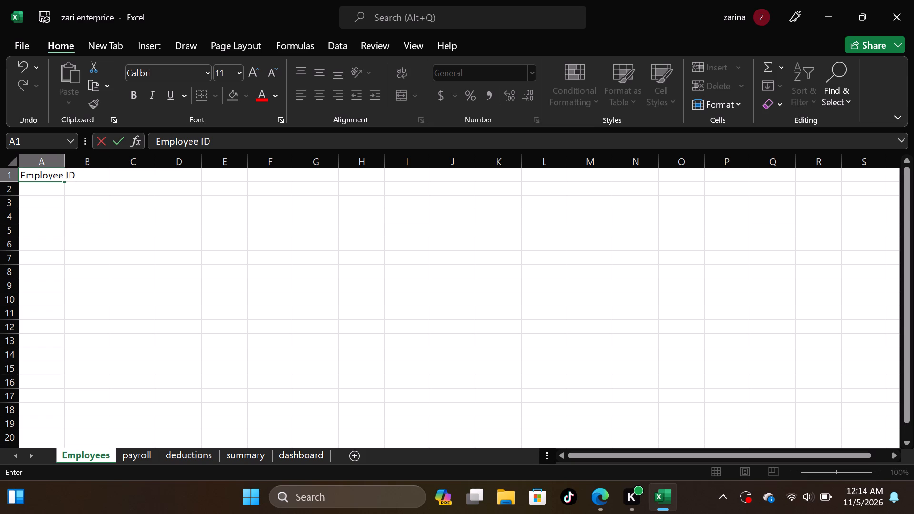
pyautogui.click(200, 250)
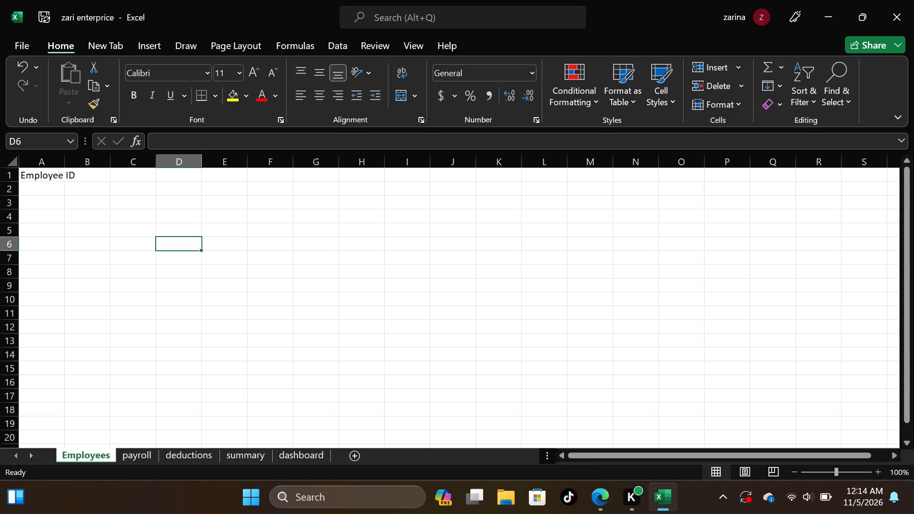
# Widen column A so the "Employee ID" header fits within it.
pyautogui.moveTo(64, 162); pyautogui.dragTo(78, 160)
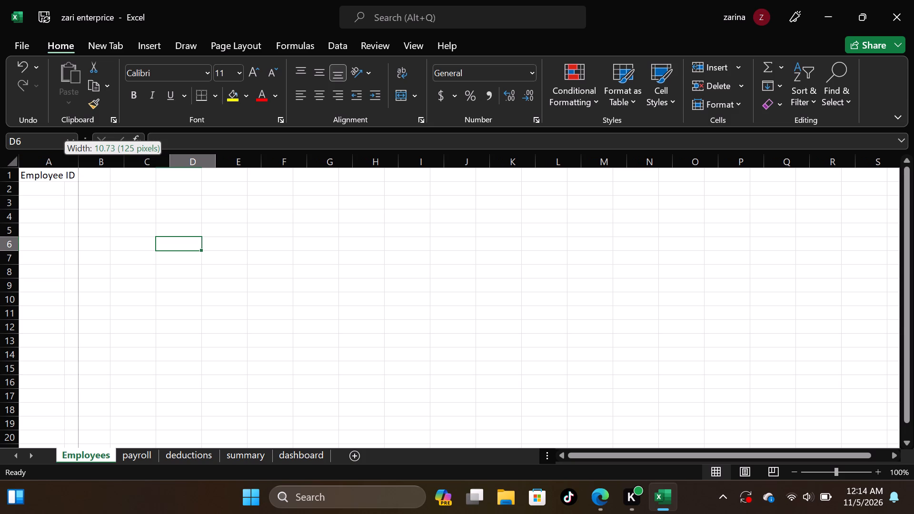
pyautogui.moveTo(78, 160); pyautogui.dragTo(81, 159)
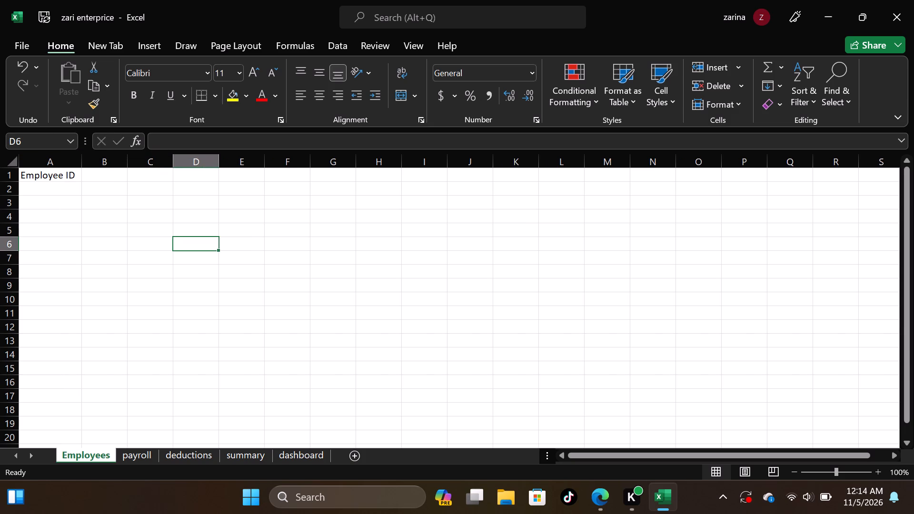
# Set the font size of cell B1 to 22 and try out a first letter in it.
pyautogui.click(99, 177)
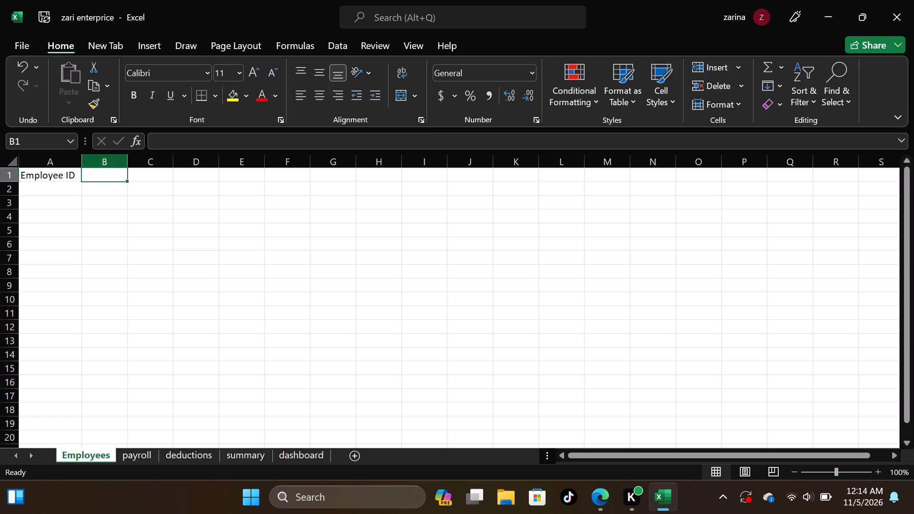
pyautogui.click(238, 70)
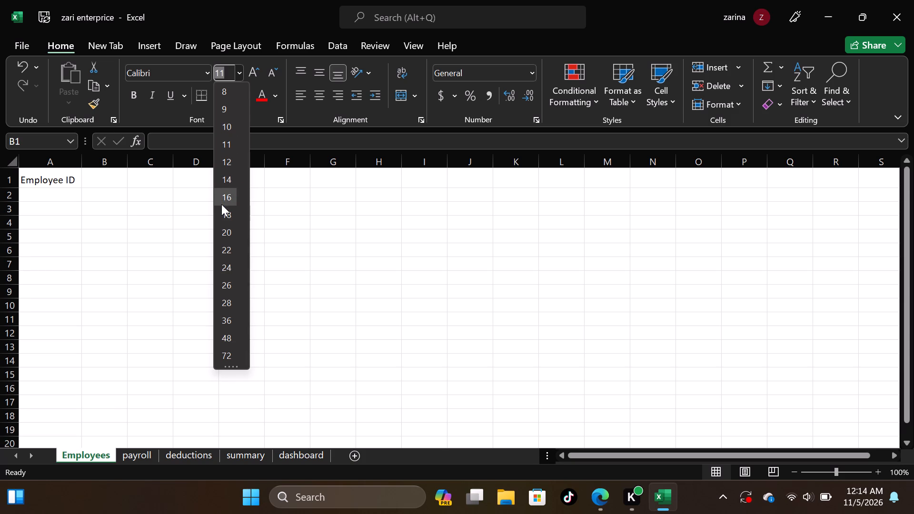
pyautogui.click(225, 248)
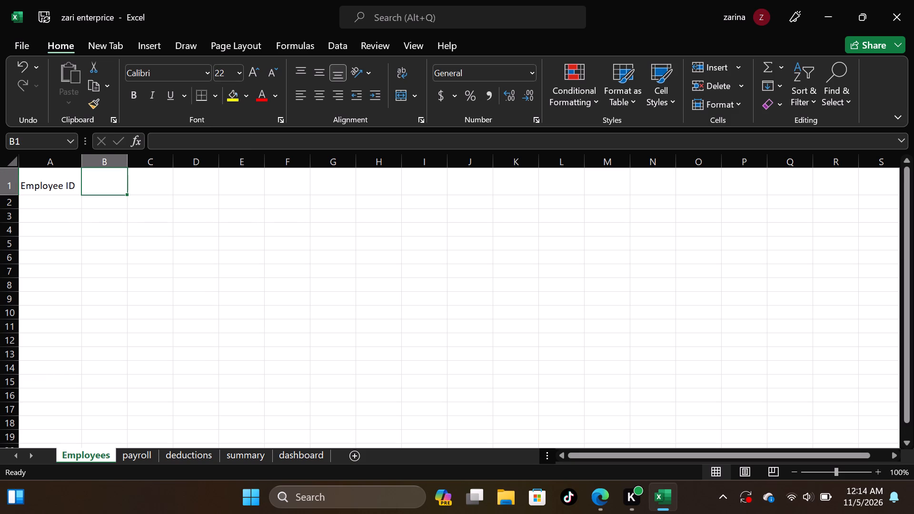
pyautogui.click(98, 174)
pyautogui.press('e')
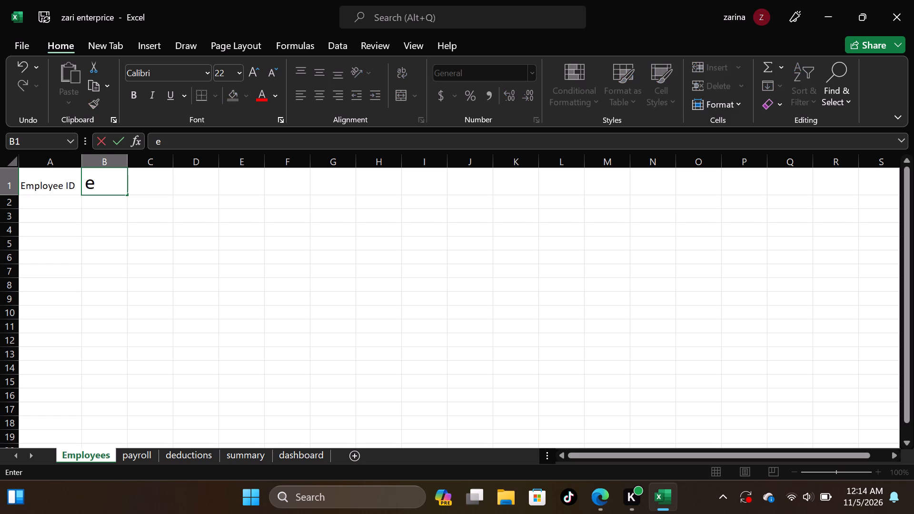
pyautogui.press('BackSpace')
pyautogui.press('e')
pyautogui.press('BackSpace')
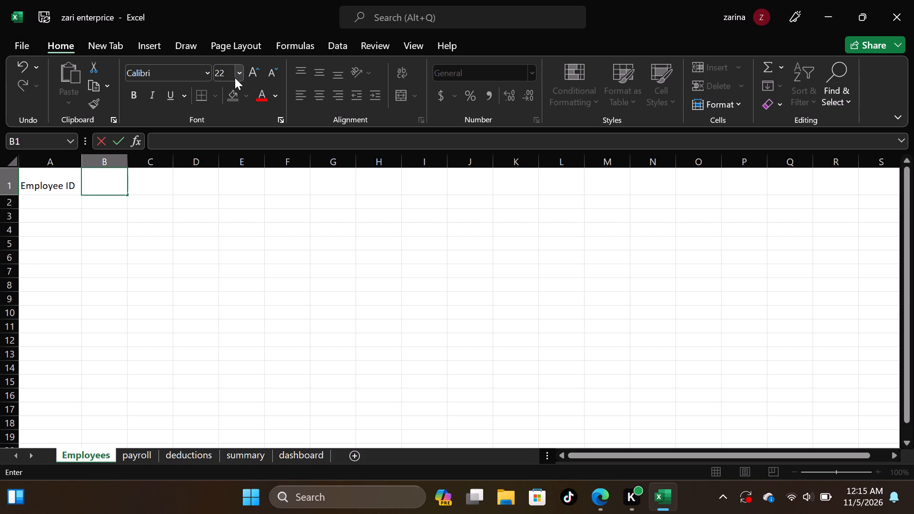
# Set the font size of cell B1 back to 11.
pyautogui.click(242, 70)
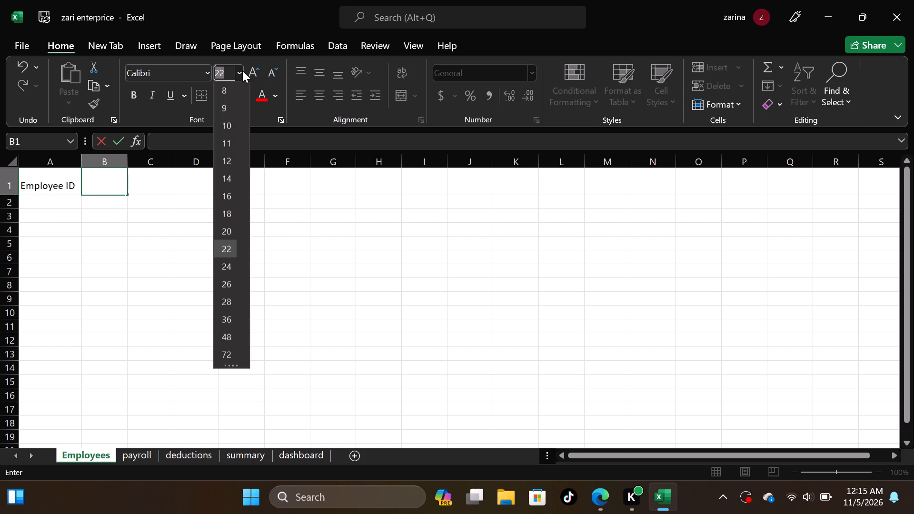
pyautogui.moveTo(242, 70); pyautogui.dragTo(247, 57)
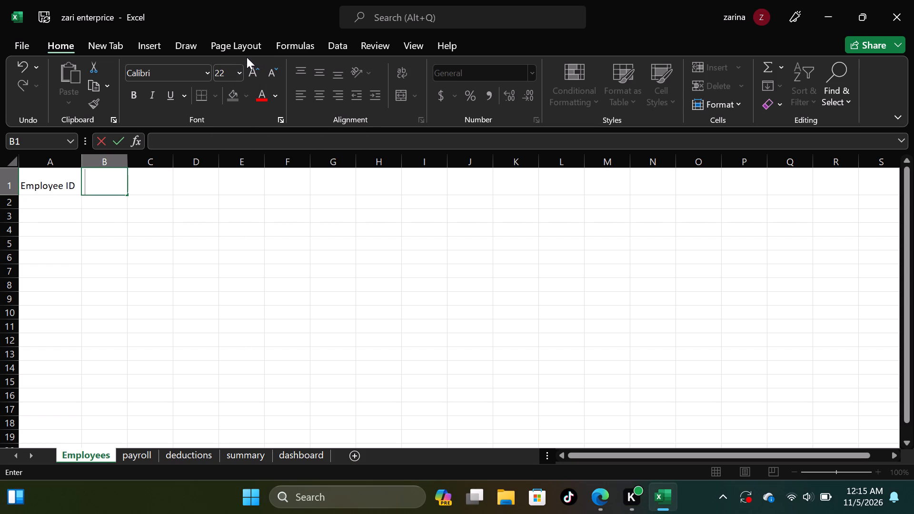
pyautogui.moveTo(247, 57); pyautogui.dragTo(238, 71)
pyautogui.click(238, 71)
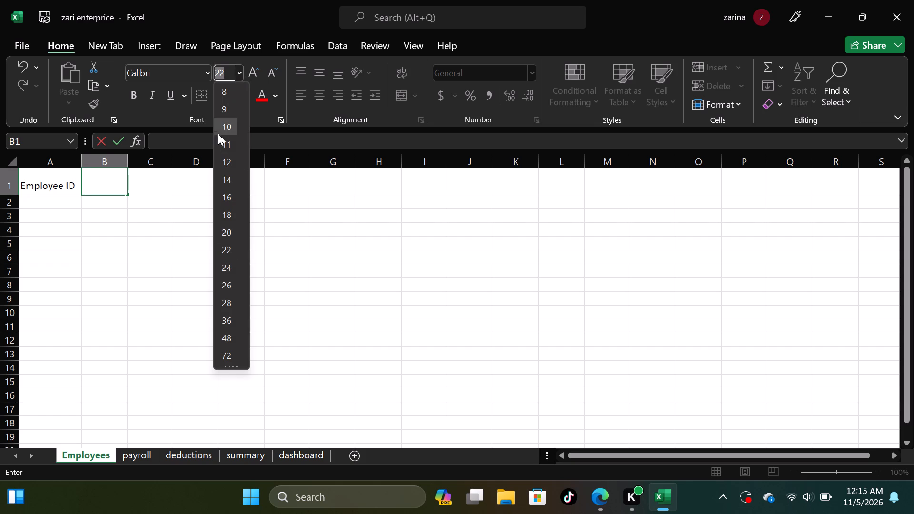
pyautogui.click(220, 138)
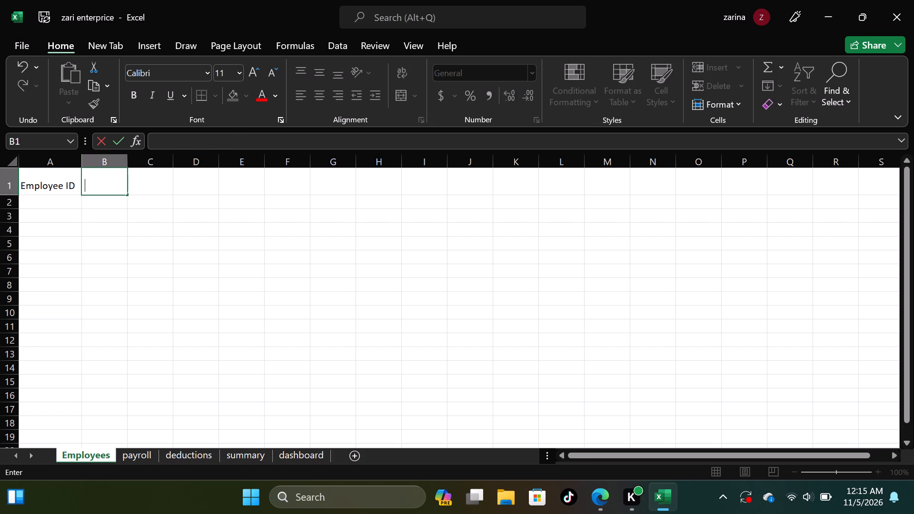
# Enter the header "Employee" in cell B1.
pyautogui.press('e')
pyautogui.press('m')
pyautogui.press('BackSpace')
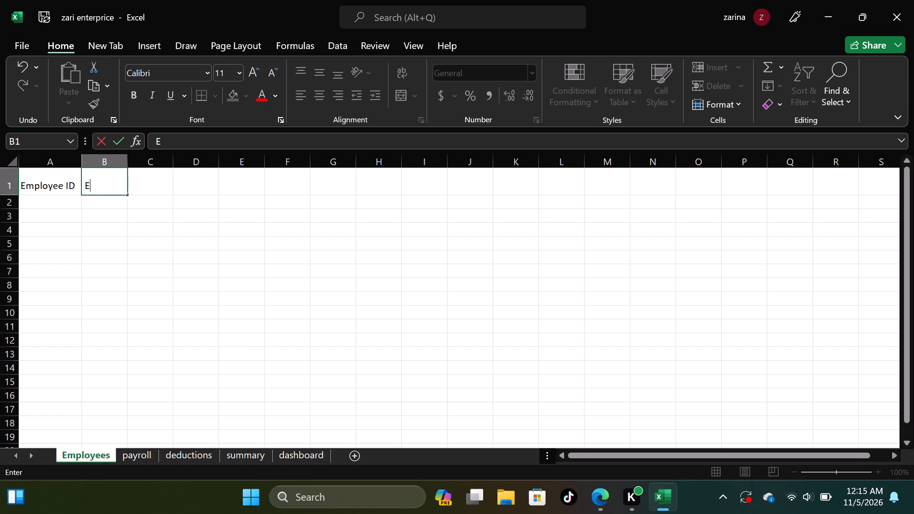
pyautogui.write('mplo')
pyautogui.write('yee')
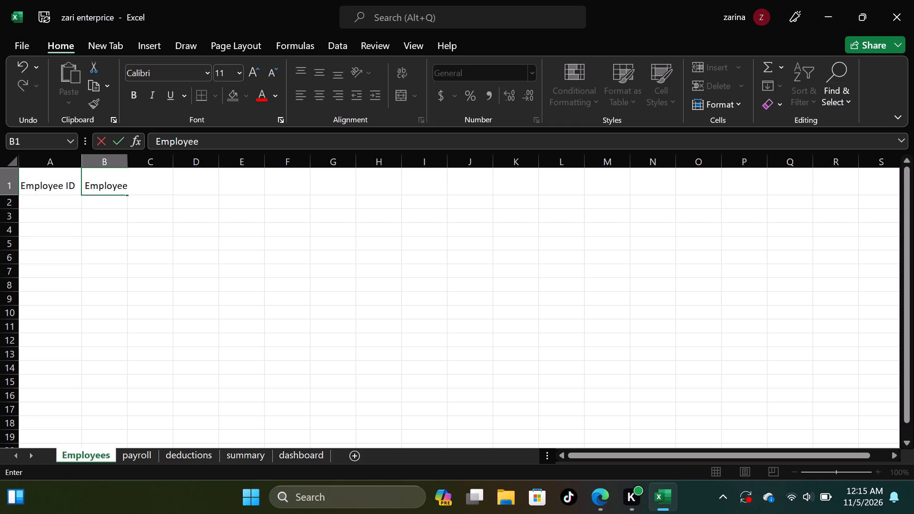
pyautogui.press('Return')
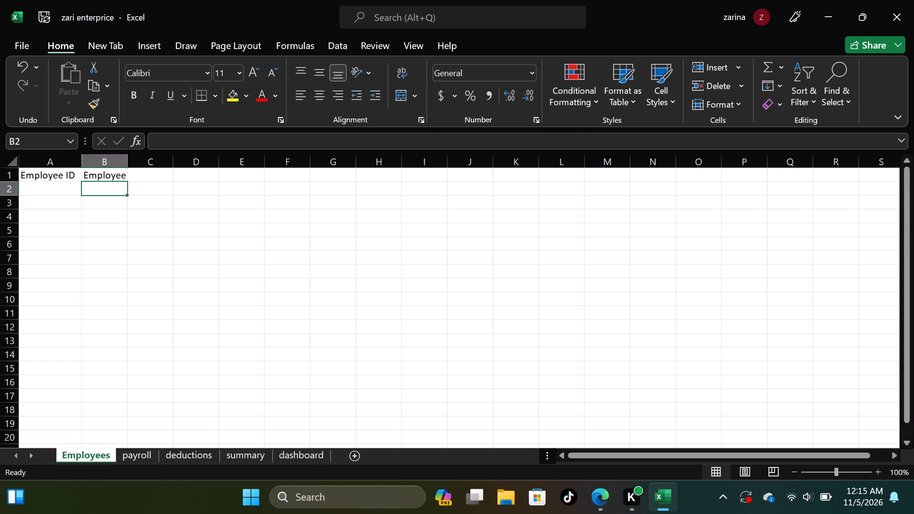
# Replace the header in cell B1 with "Employee Name".
pyautogui.press('Up')
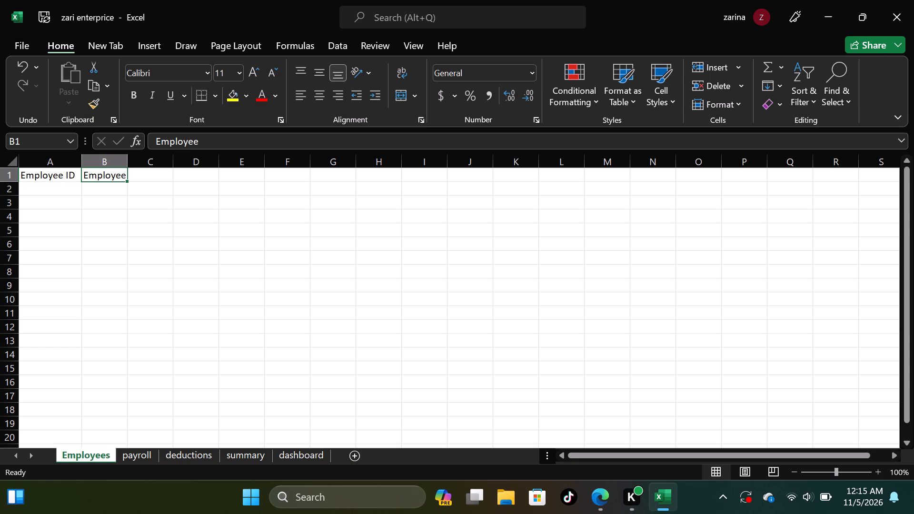
pyautogui.click(124, 190)
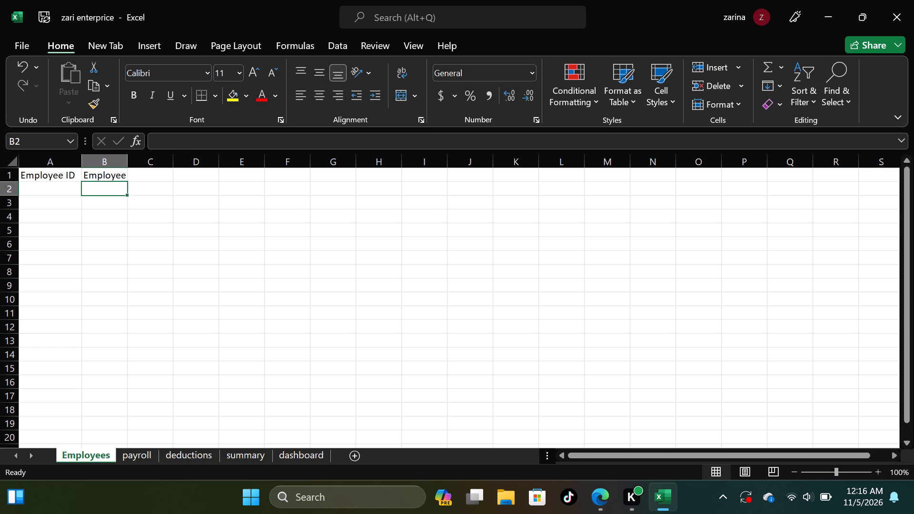
pyautogui.press('Up')
pyautogui.click(131, 175)
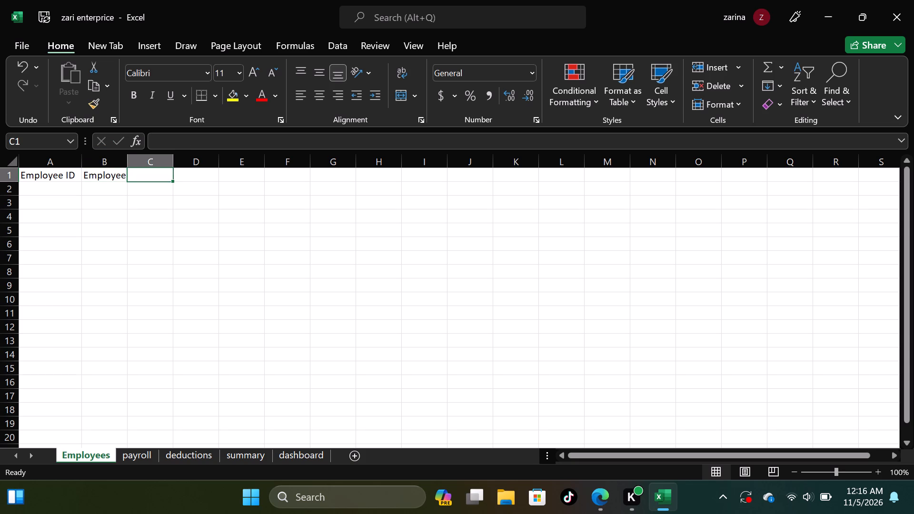
pyautogui.press('Left')
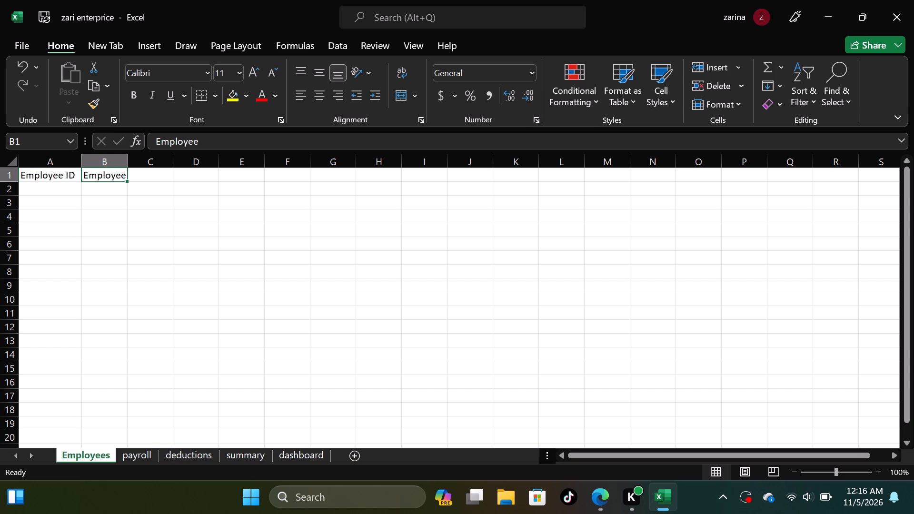
pyautogui.press('space')
pyautogui.write('n')
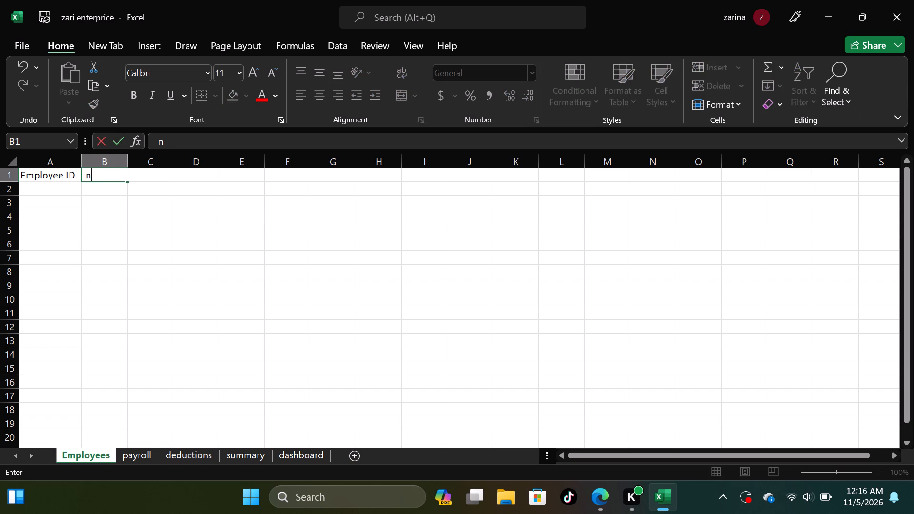
pyautogui.press('BackSpace')
pyautogui.press('e')
pyautogui.write('mplo')
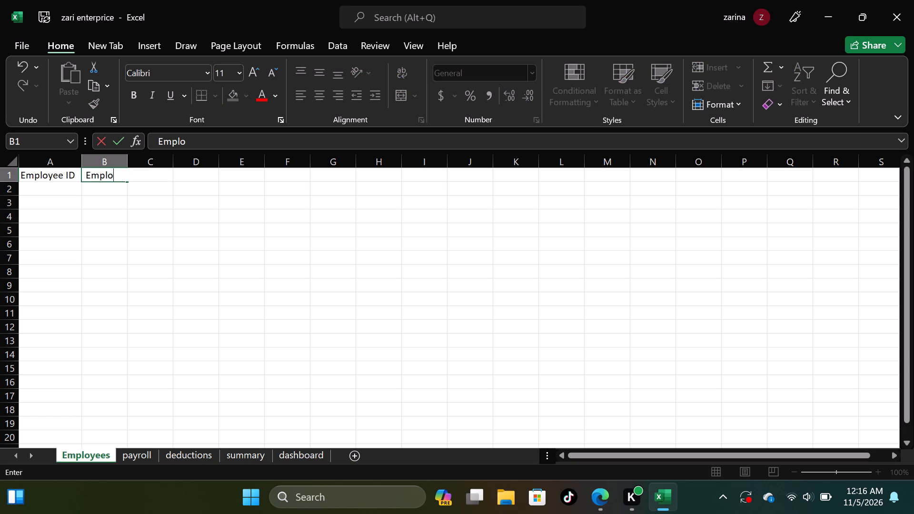
pyautogui.write('yee')
pyautogui.press('space')
pyautogui.press('a')
pyautogui.write('me')
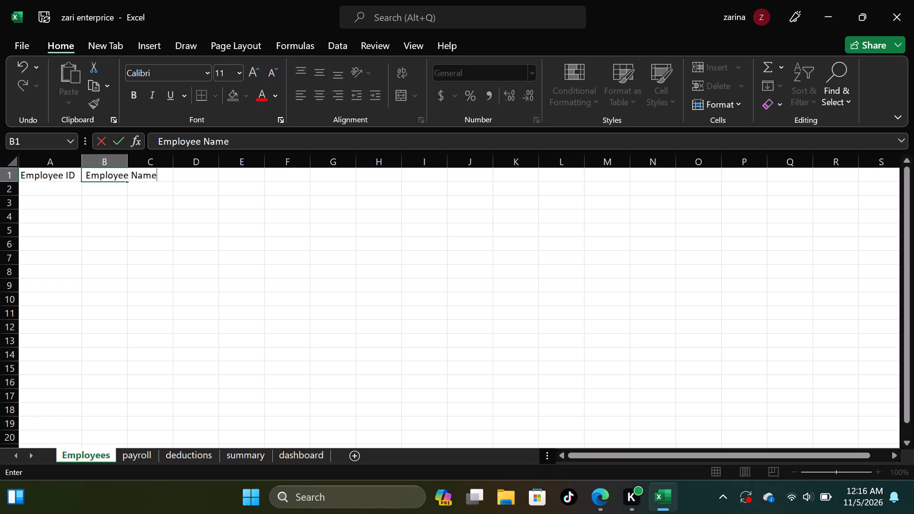
pyautogui.click(232, 195)
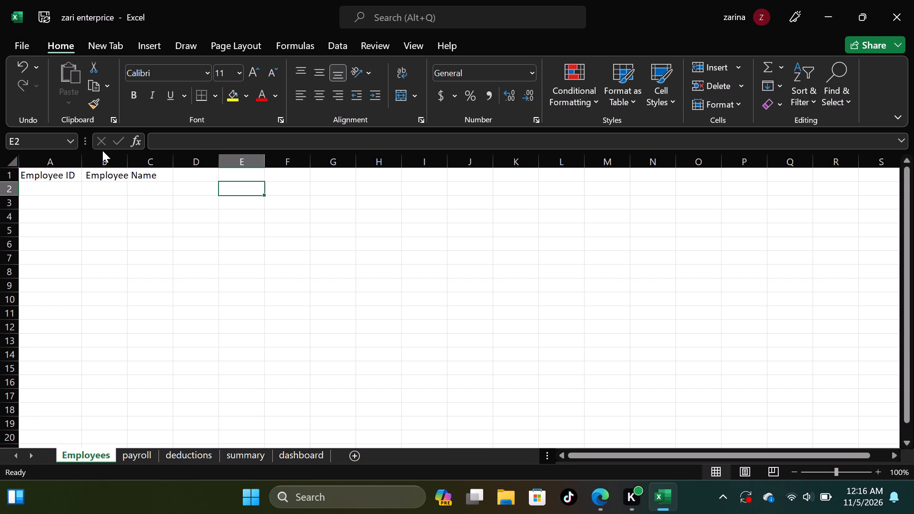
# Widen column B so the "Employee Name" header fits within it.
pyautogui.moveTo(131, 164); pyautogui.dragTo(171, 174)
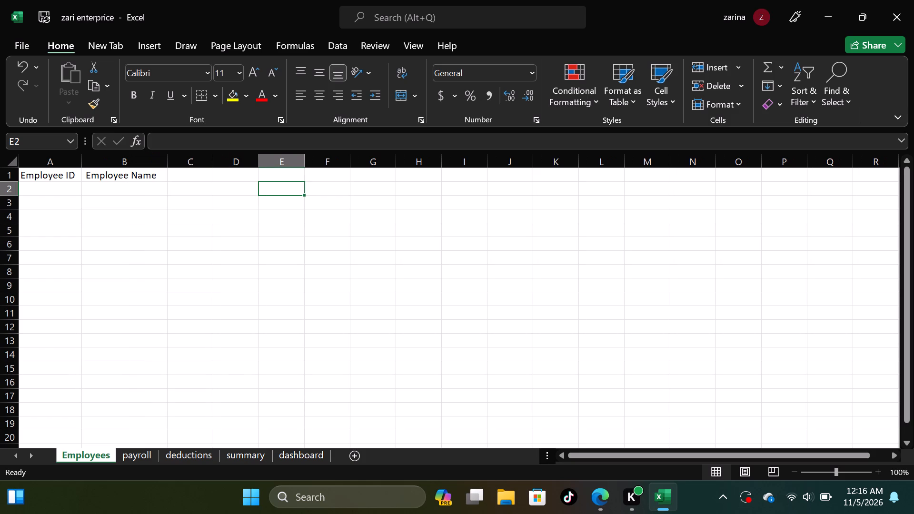
# Enter the header "Department" in cell C1.
pyautogui.click(189, 173)
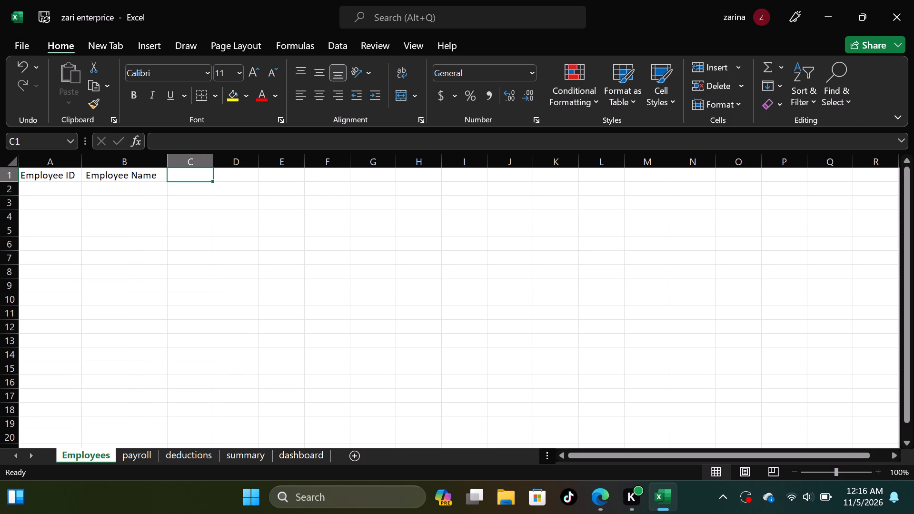
pyautogui.press('d')
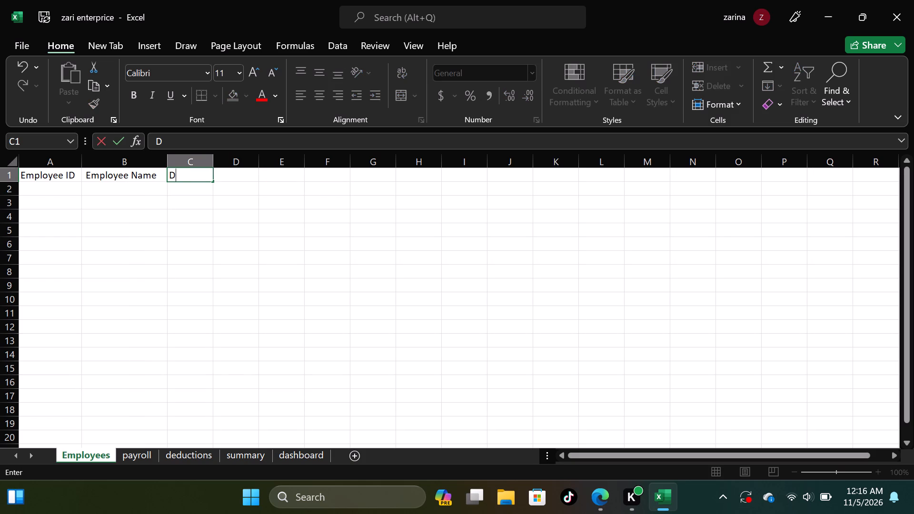
pyautogui.press('e')
pyautogui.write('part')
pyautogui.press('m')
pyautogui.write('ent')
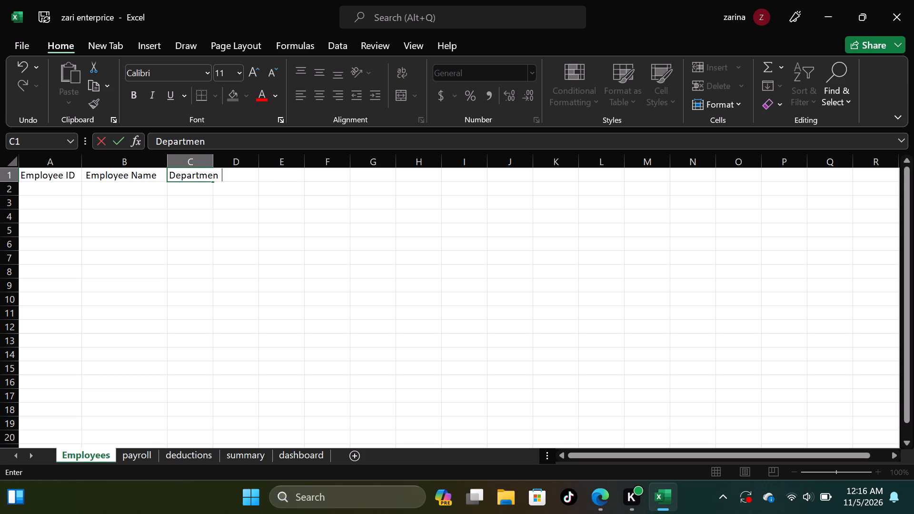
pyautogui.click(459, 213)
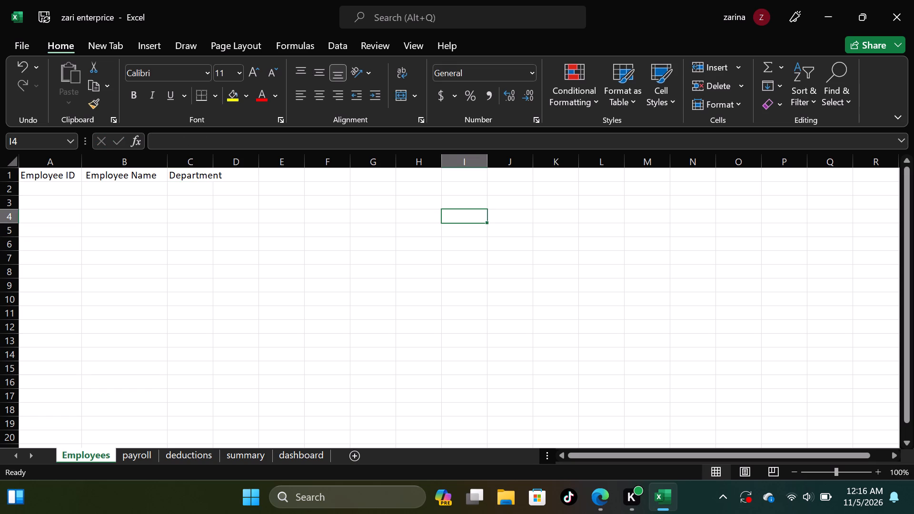
# Widen column C so the "Department" header fits within it.
pyautogui.click(206, 166)
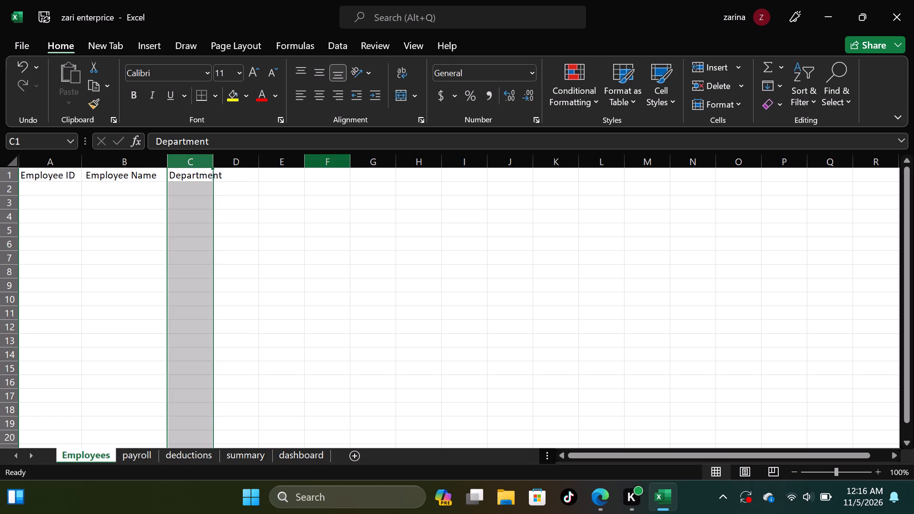
pyautogui.click(322, 202)
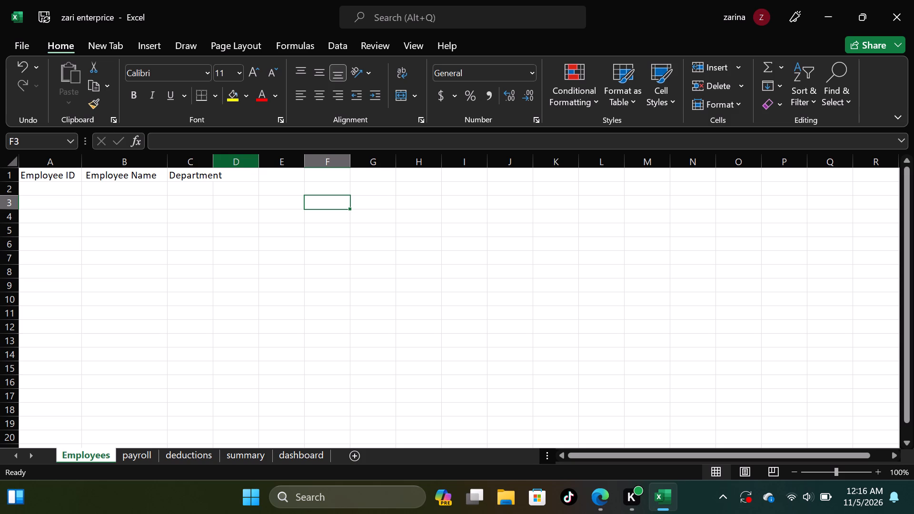
pyautogui.moveTo(214, 158); pyautogui.dragTo(227, 157)
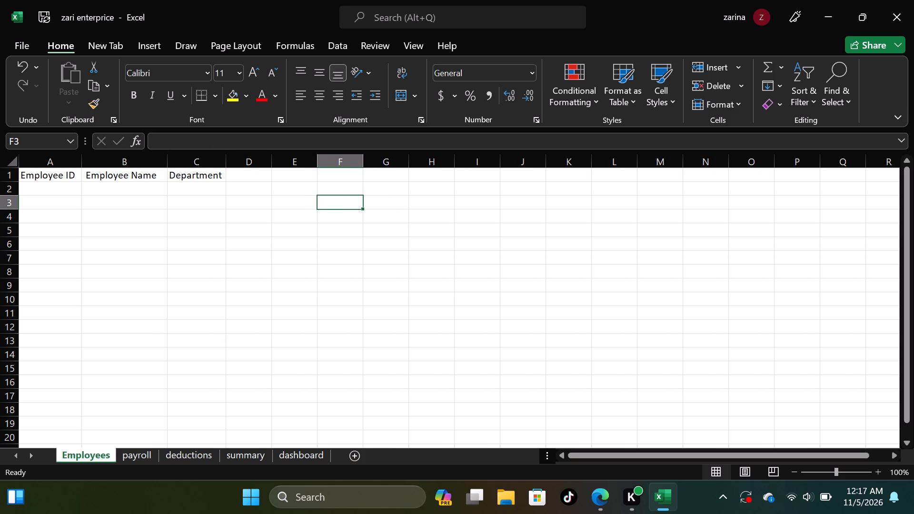
# Enter the header "Basic Salary" in cell D1.
pyautogui.click(236, 177)
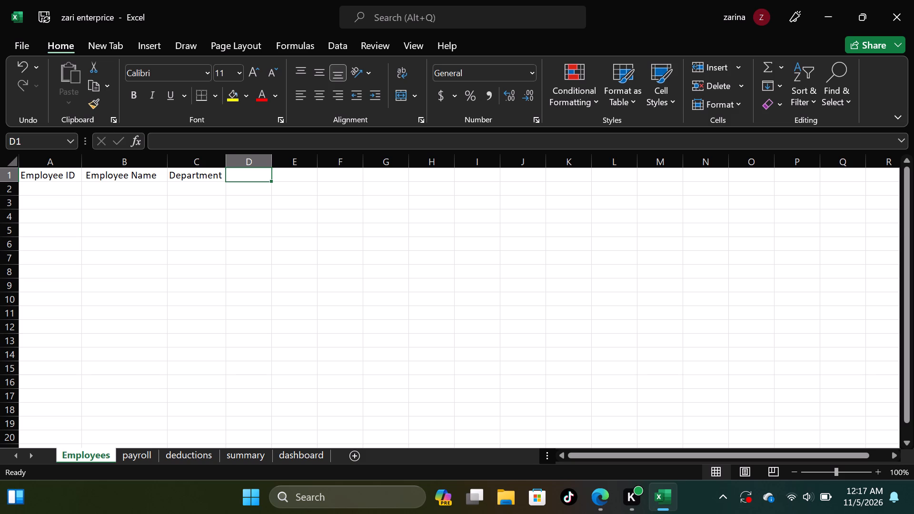
pyautogui.press('b')
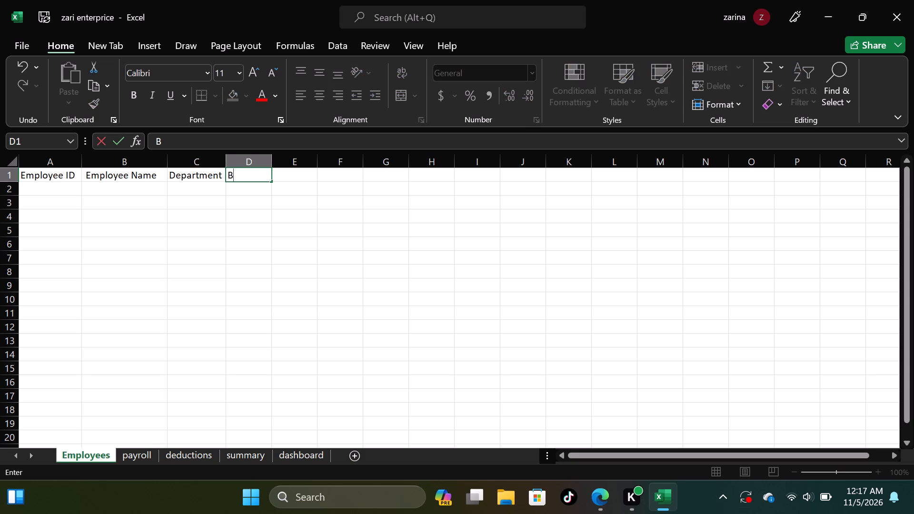
pyautogui.press('a')
pyautogui.press('s')
pyautogui.press('i')
pyautogui.press('c')
pyautogui.press('space')
pyautogui.write('SA')
pyautogui.press('BackSpace')
pyautogui.press('a')
pyautogui.write('lary')
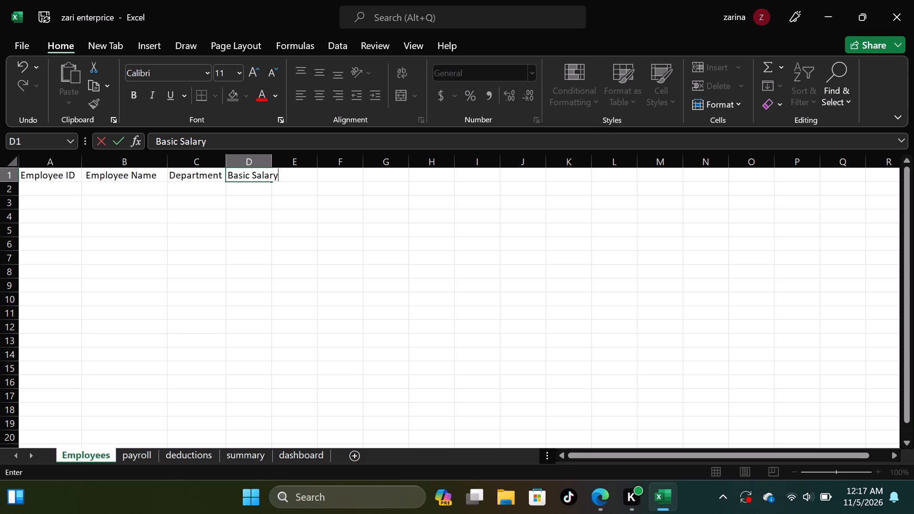
pyautogui.click(360, 218)
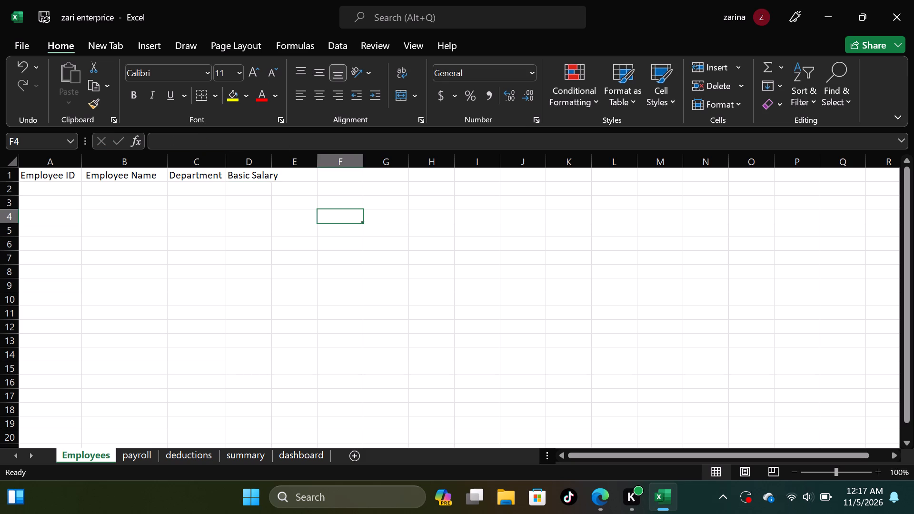
# Widen column D so the "Basic Salary" header fits within it.
pyautogui.moveTo(271, 162); pyautogui.dragTo(286, 160)
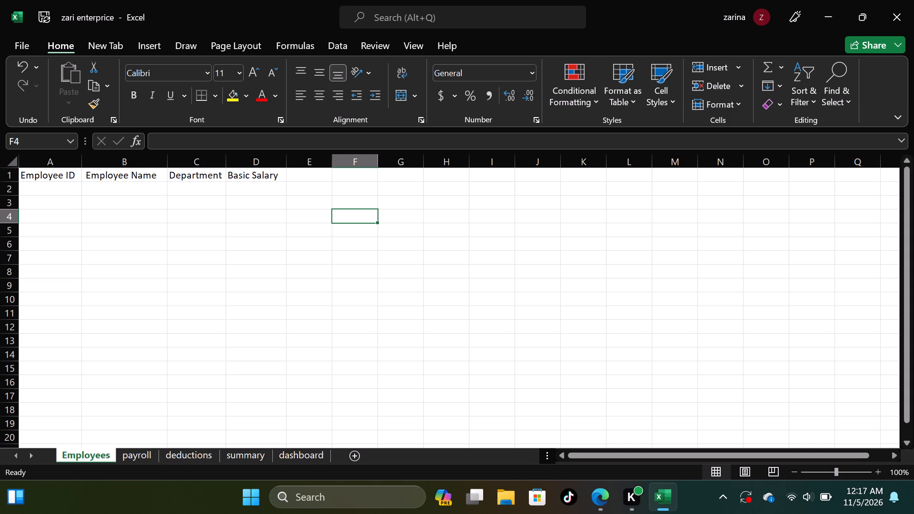
# Enter the header "House Allowance" in cell E1.
pyautogui.click(301, 174)
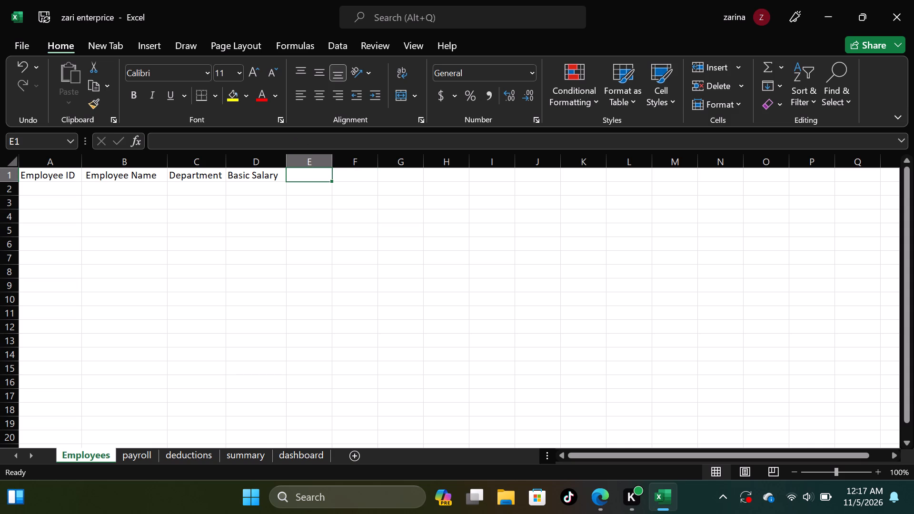
pyautogui.press('h')
pyautogui.press('o')
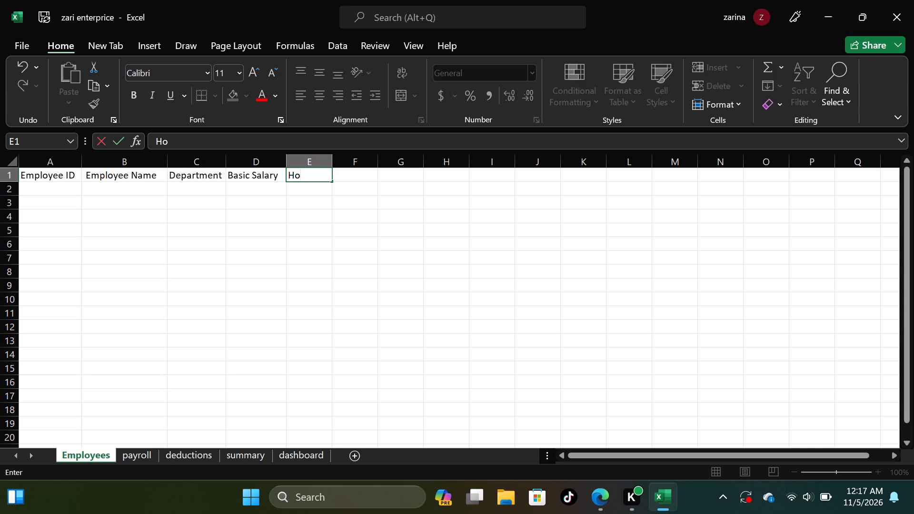
pyautogui.press('u')
pyautogui.write('se')
pyautogui.press('space')
pyautogui.press('a')
pyautogui.write('ll')
pyautogui.write('owa')
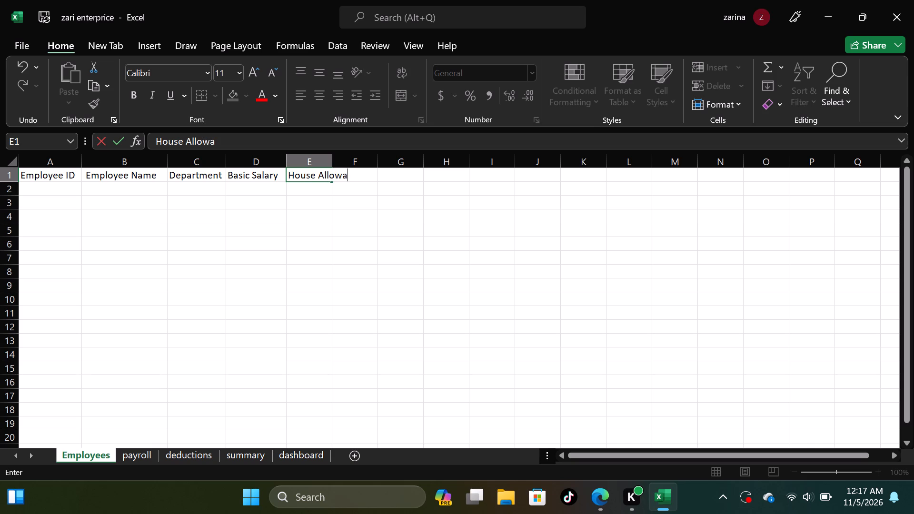
pyautogui.write('nce')
pyautogui.click(497, 242)
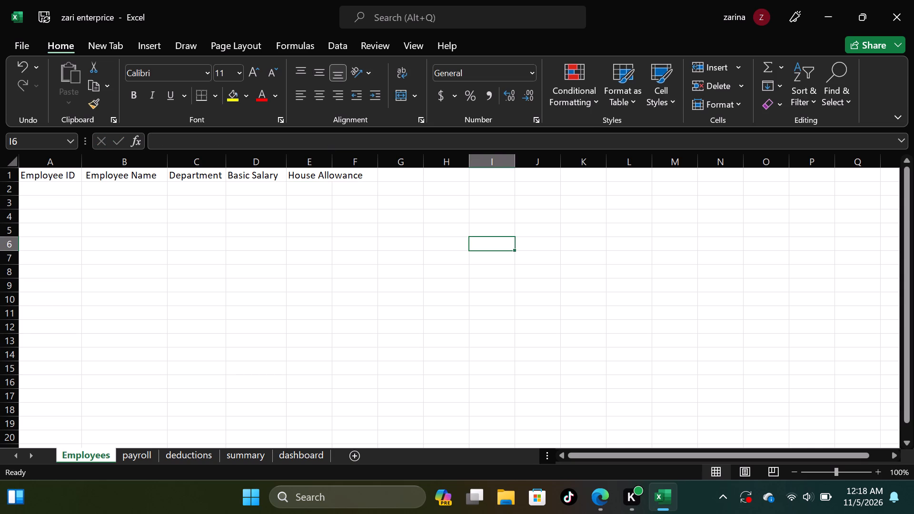
# Widen column E so the "House Allowance" header fits within it.
pyautogui.moveTo(332, 161); pyautogui.dragTo(372, 148)
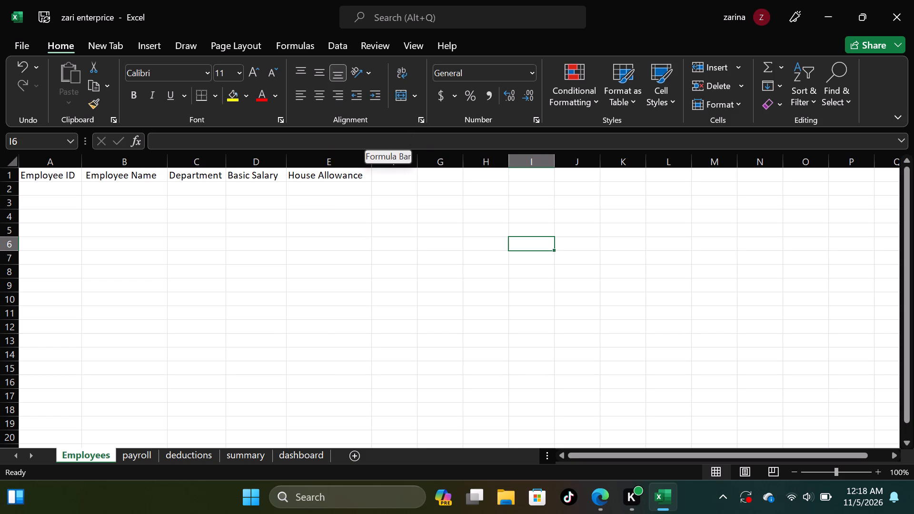
# Enter the header "Transport" in cell F1.
pyautogui.click(398, 174)
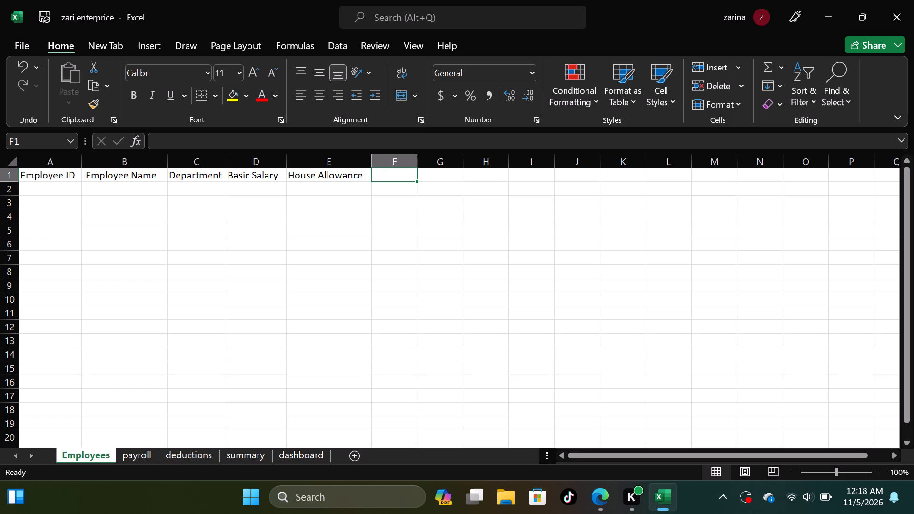
pyautogui.press('t')
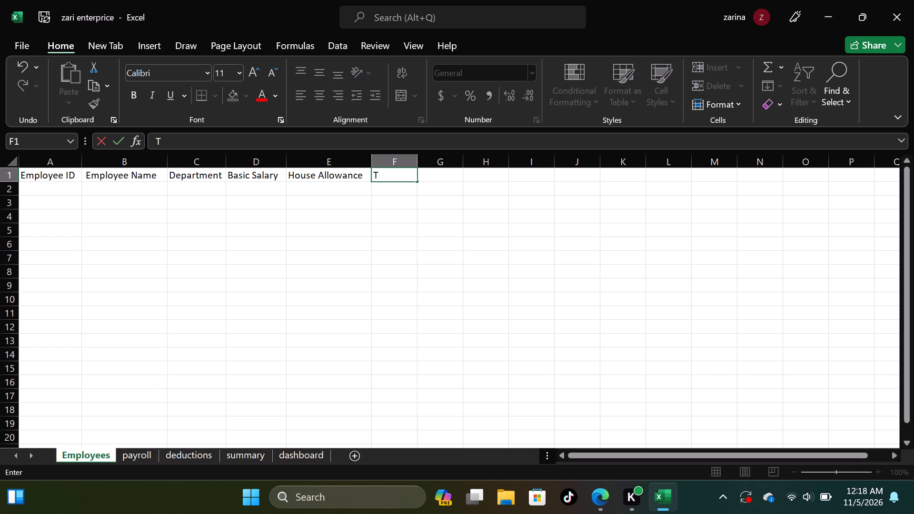
pyautogui.press('r')
pyautogui.write('an')
pyautogui.write('sport')
pyautogui.click(611, 224)
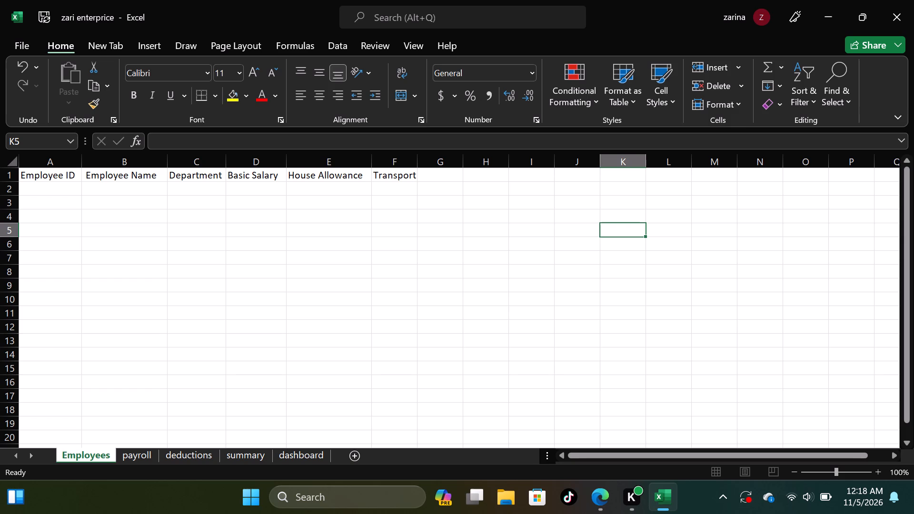
# Widen column F to leave extra room around the "Transport" header.
pyautogui.moveTo(414, 161); pyautogui.dragTo(445, 152)
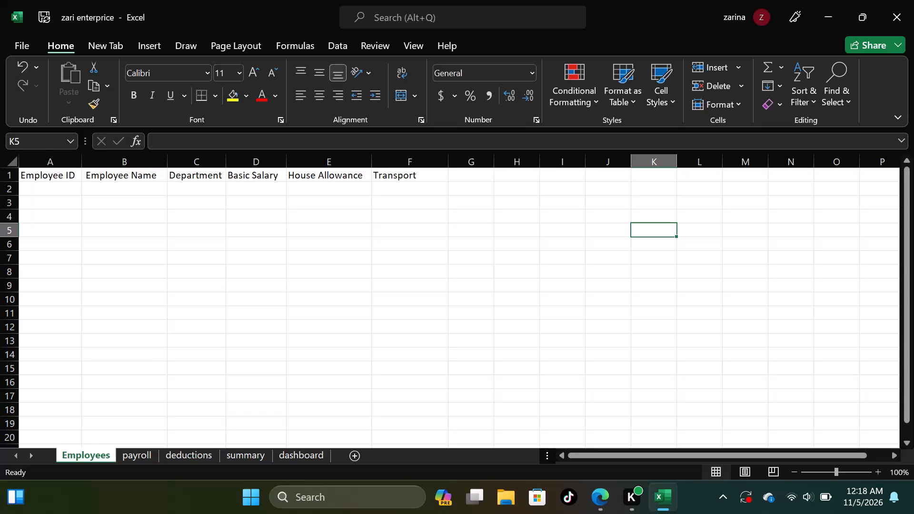
# Enter the employee IDs E001, E002, E003, E004 and E005 in cells A2 through A6.
pyautogui.click(29, 188)
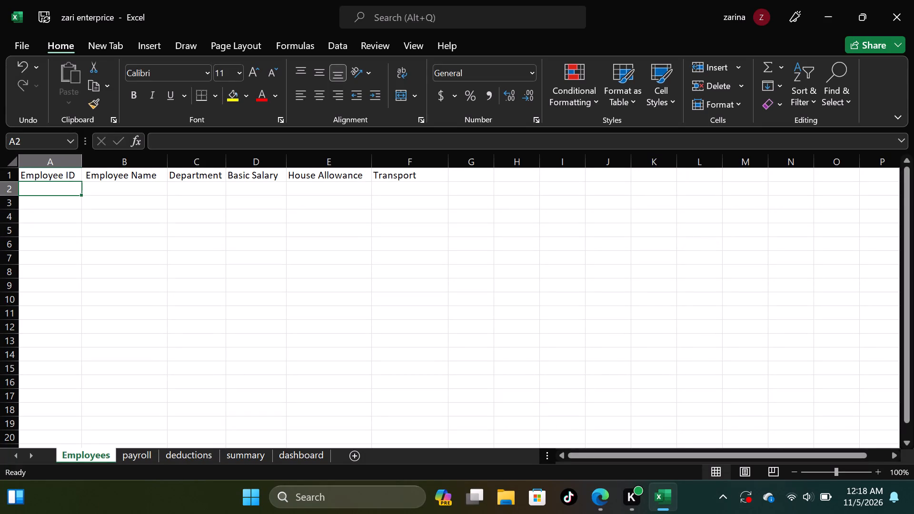
pyautogui.press('e')
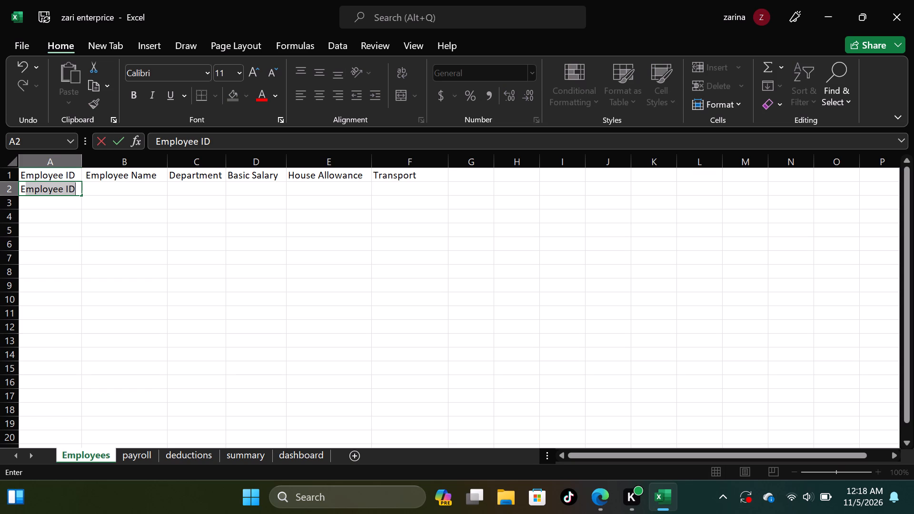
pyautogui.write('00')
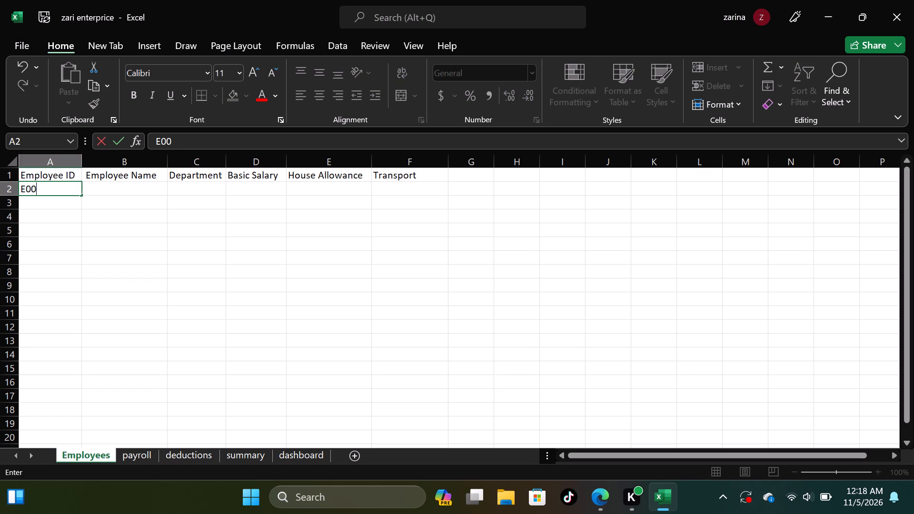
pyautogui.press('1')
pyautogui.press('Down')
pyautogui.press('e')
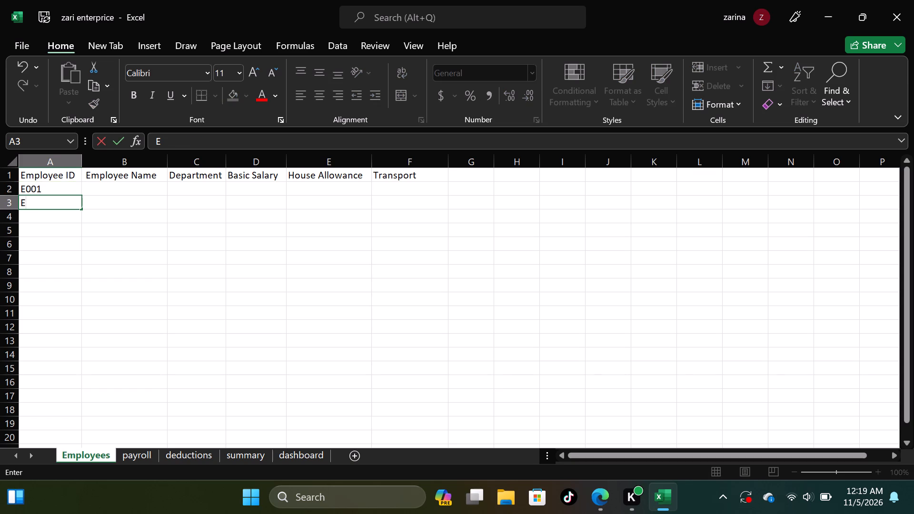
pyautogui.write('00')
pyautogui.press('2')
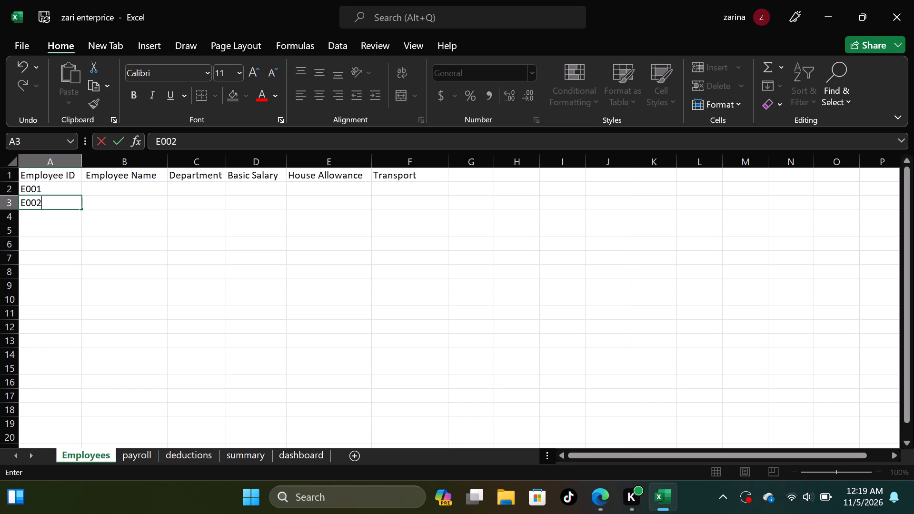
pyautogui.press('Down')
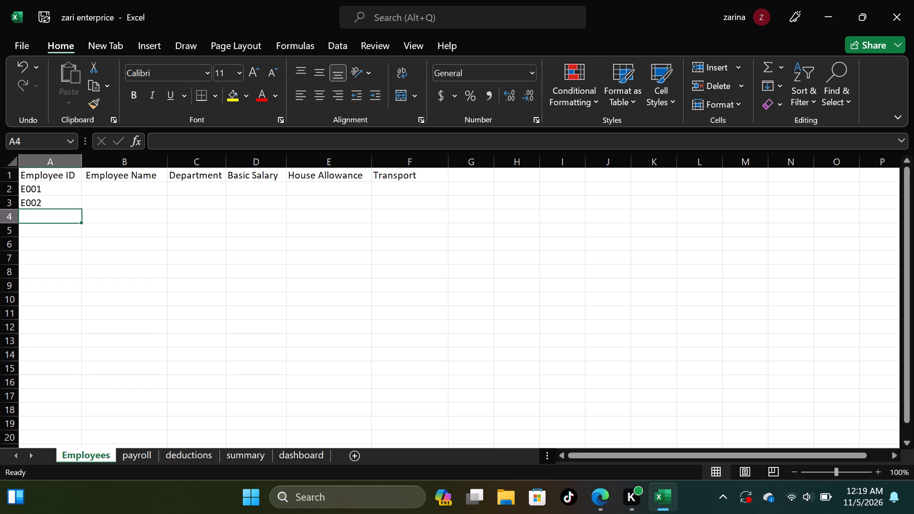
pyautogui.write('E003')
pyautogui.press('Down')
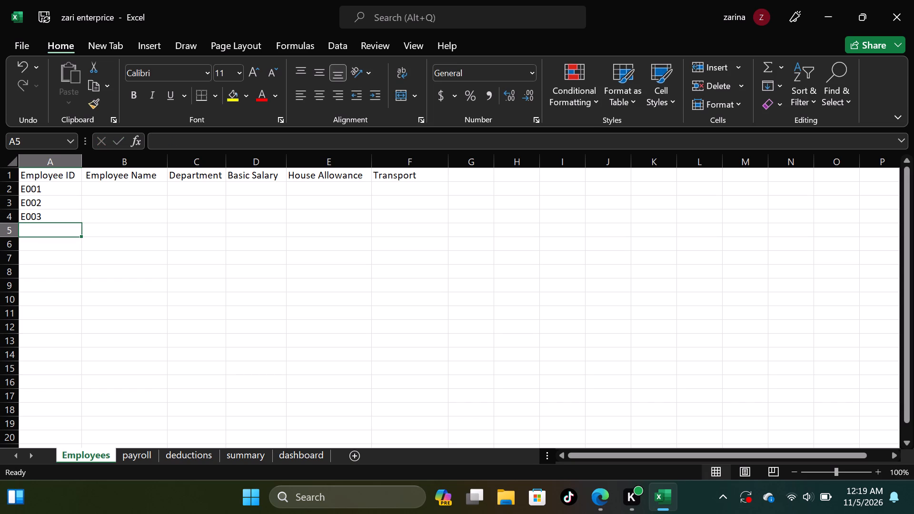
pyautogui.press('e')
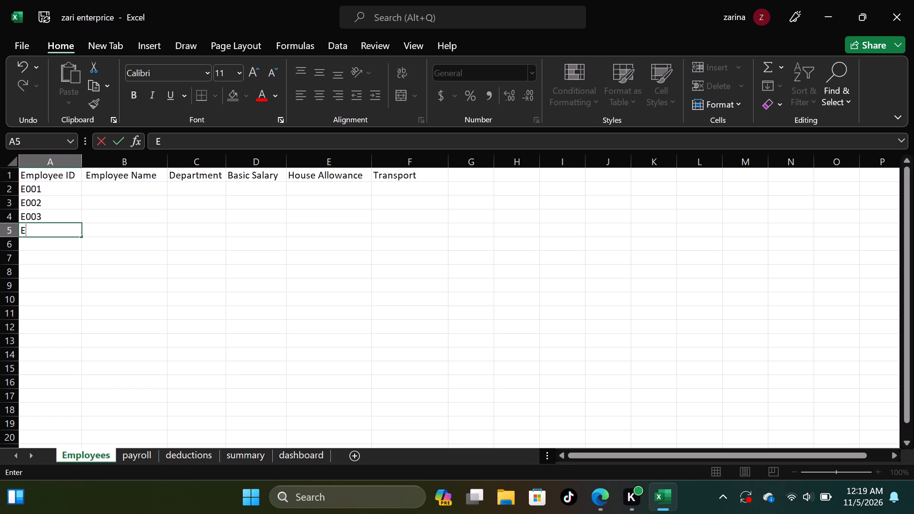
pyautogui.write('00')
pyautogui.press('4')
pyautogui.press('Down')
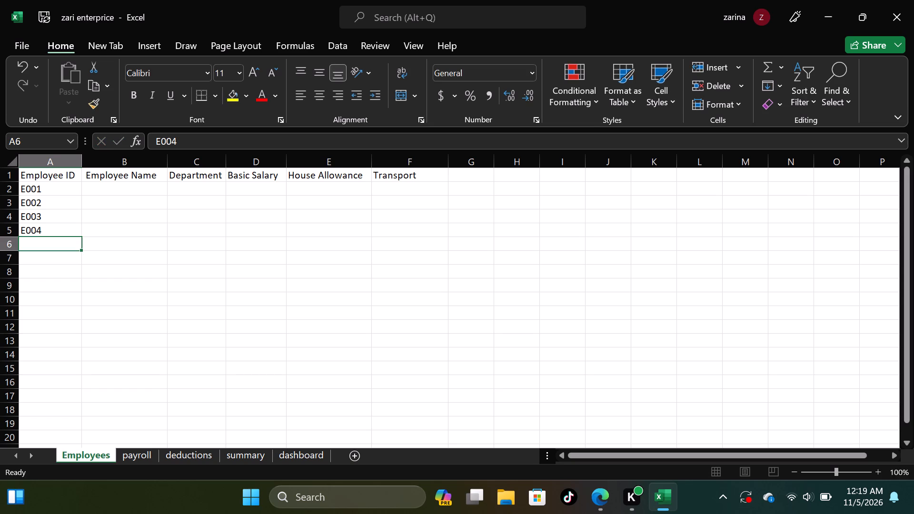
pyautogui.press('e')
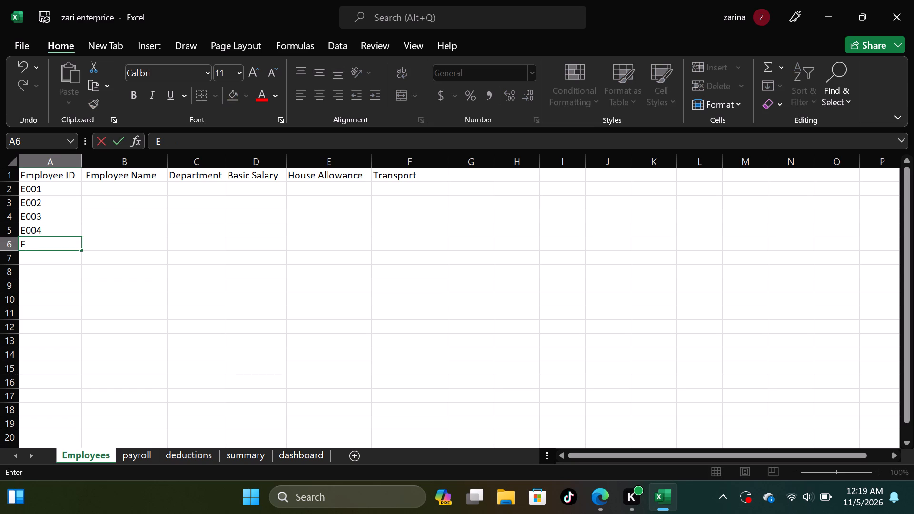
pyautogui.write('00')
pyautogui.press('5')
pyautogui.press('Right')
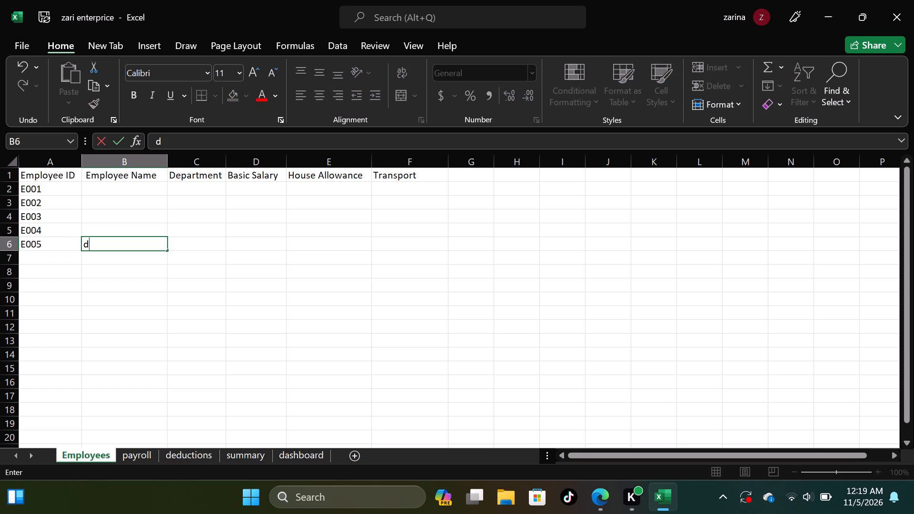
# Enter the full name of employee E005 in cell B6 of the Employee Name column.
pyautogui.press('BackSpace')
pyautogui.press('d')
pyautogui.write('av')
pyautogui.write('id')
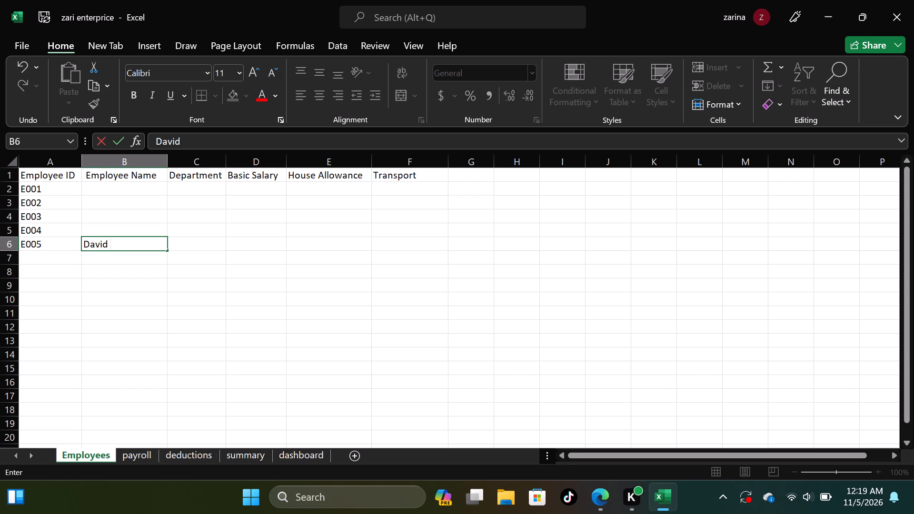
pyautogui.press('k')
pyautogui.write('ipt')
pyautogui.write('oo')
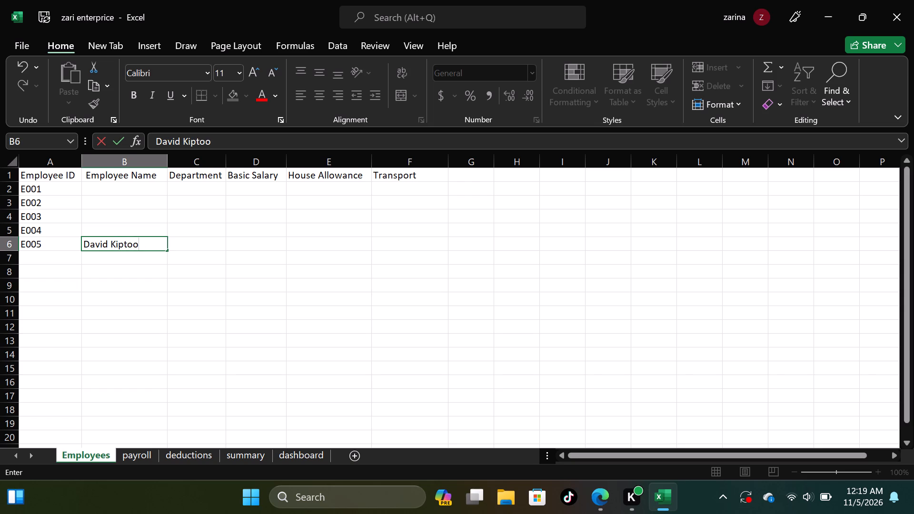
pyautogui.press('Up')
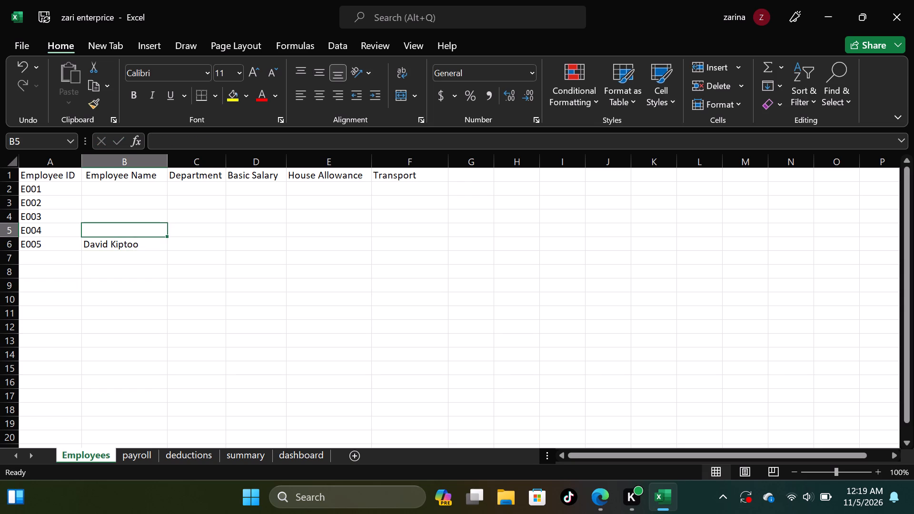
# Enter the full name of employee E004 in cell B5 of the Employee Name column.
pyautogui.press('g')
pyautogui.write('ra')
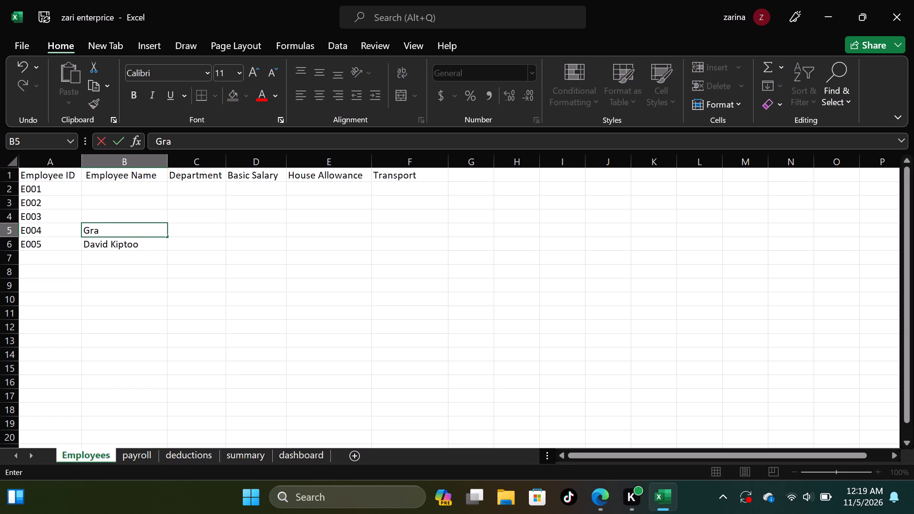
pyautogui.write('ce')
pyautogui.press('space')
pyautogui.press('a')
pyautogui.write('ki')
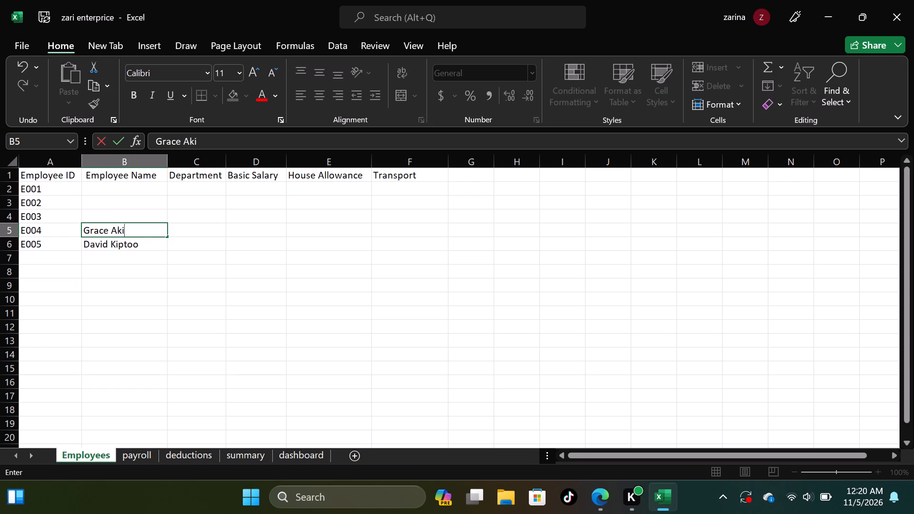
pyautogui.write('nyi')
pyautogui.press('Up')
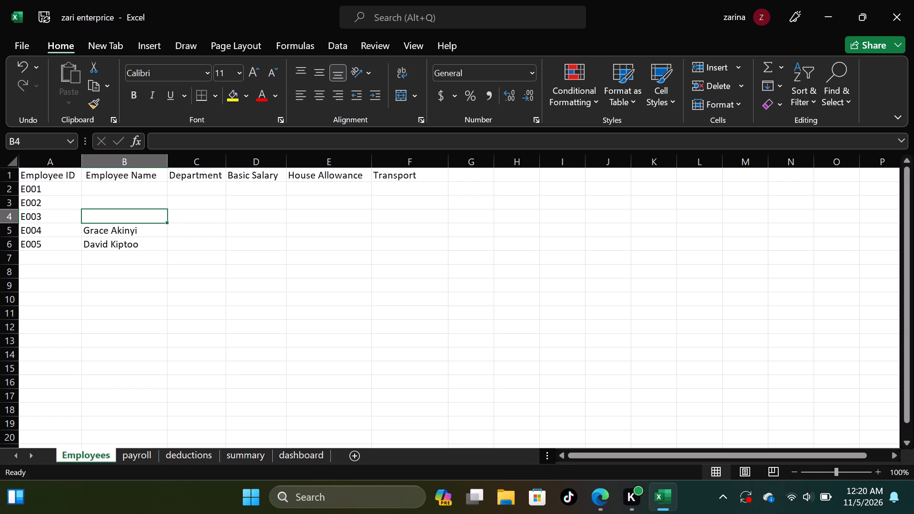
# Enter the full name of employee E003 in cell B4 of the Employee Name column.
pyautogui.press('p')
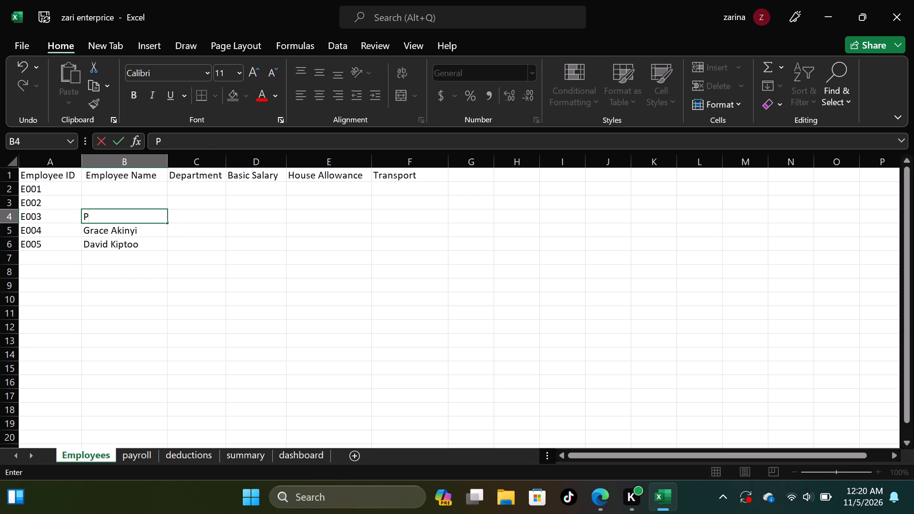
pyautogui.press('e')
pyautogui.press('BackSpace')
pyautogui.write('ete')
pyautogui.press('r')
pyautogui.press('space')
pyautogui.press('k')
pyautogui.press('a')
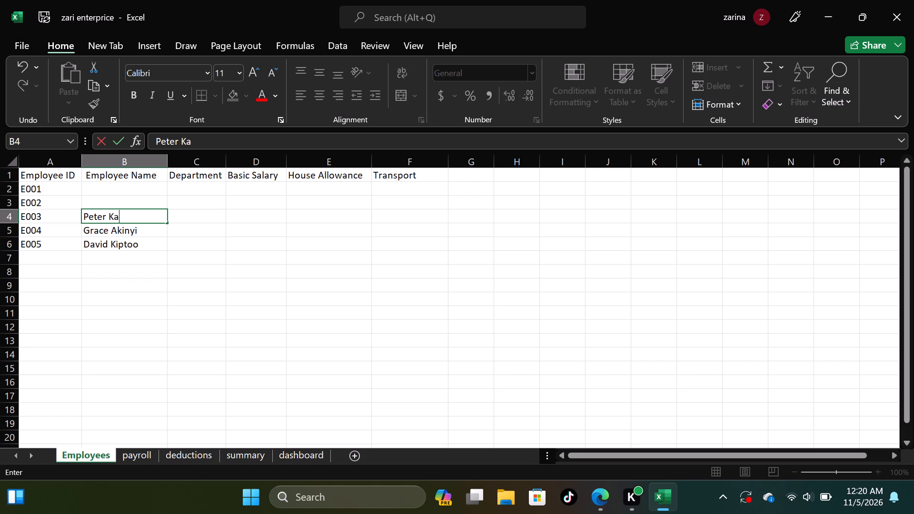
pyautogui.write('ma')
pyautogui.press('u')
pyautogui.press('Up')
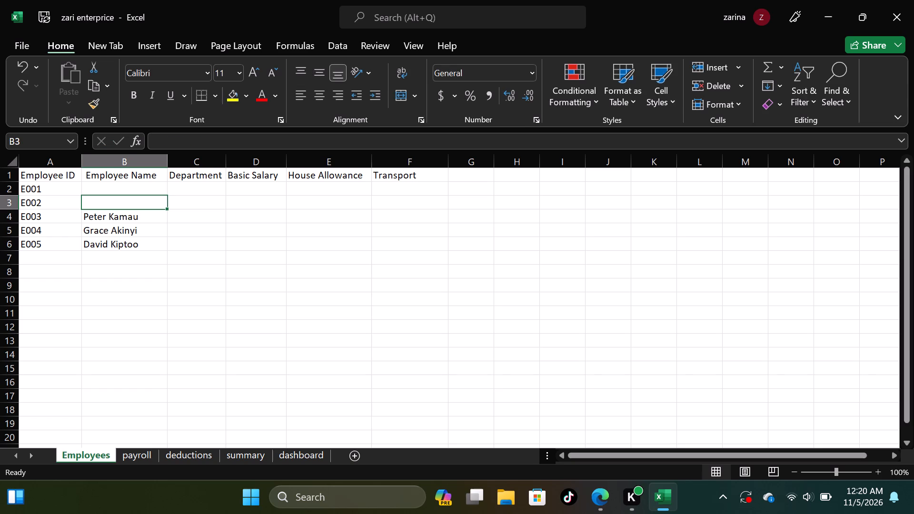
# Enter the full name of employee E002 in cell B3 of the Employee Name column.
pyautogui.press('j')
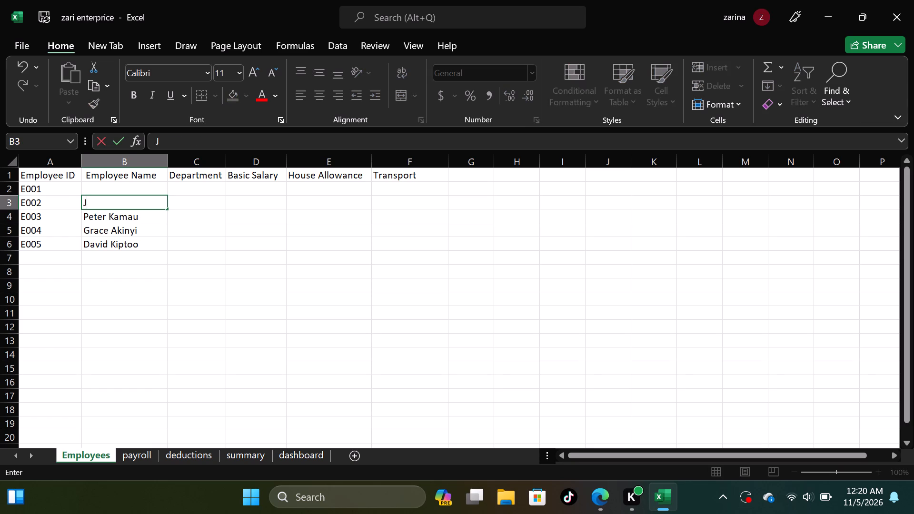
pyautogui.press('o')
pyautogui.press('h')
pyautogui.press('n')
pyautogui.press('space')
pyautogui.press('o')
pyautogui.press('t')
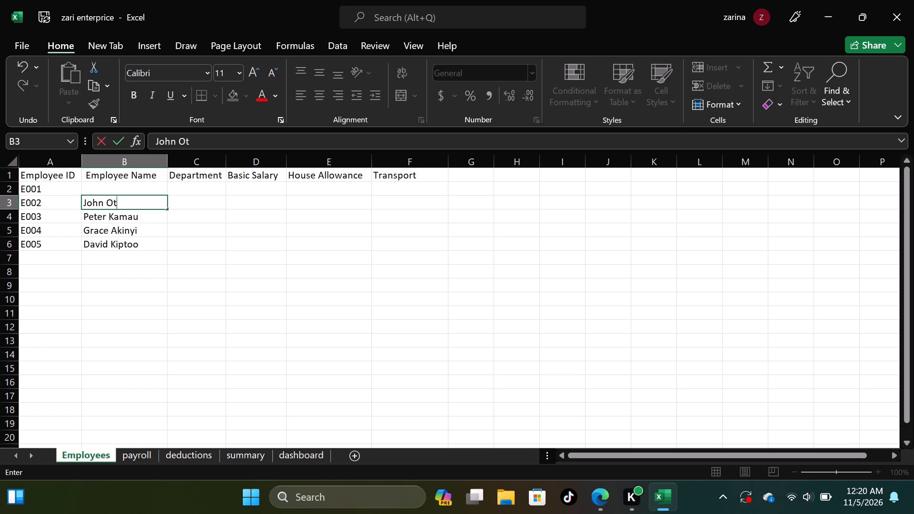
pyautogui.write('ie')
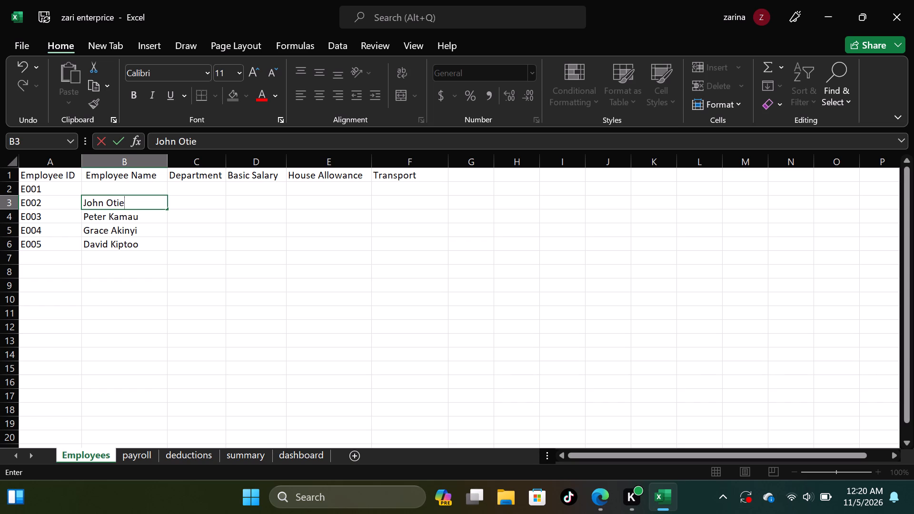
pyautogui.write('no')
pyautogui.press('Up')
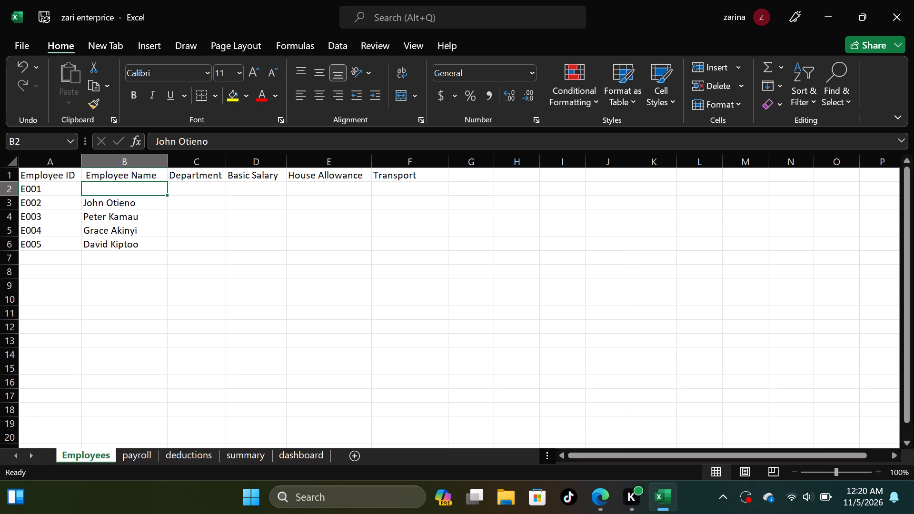
# Enter the full name of employee E001 in cell B2 of the Employee Name column.
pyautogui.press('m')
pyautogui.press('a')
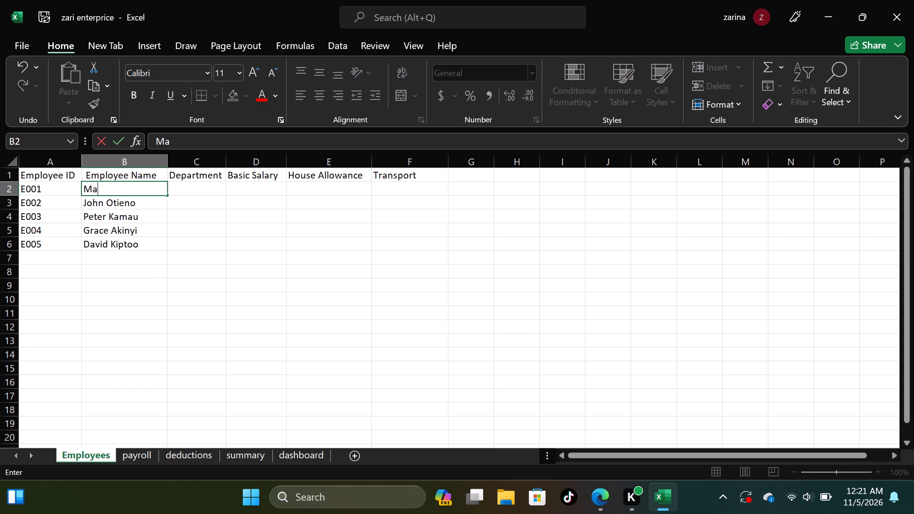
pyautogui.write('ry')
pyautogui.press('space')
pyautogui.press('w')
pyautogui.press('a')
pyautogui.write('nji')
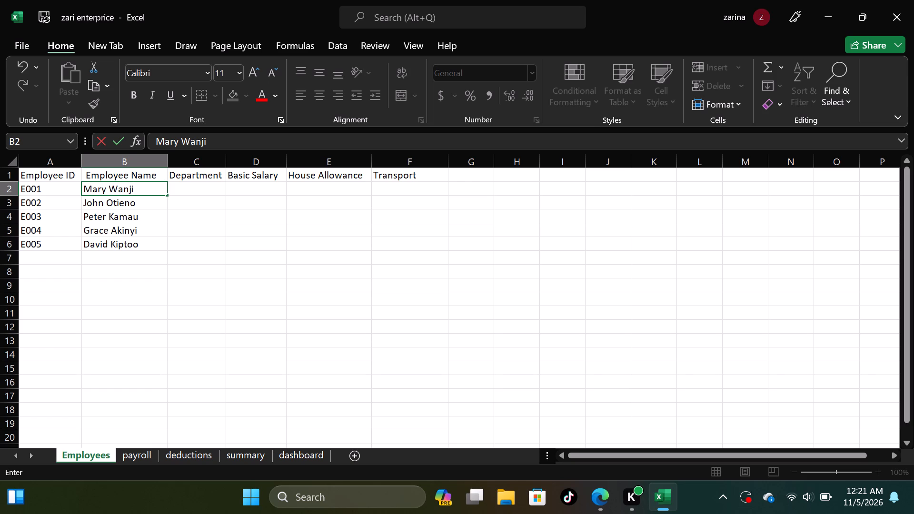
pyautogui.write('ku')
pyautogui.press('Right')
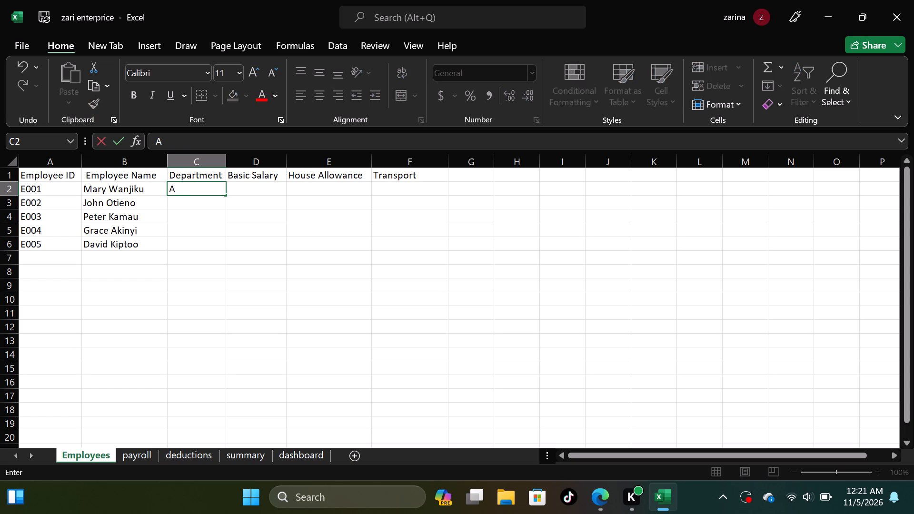
# Enter Accounts as the department of employee E001 in cell C2.
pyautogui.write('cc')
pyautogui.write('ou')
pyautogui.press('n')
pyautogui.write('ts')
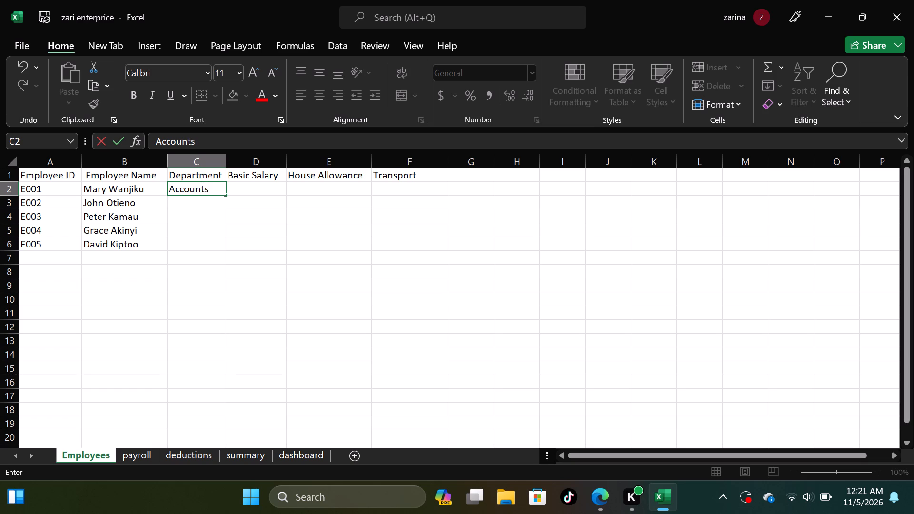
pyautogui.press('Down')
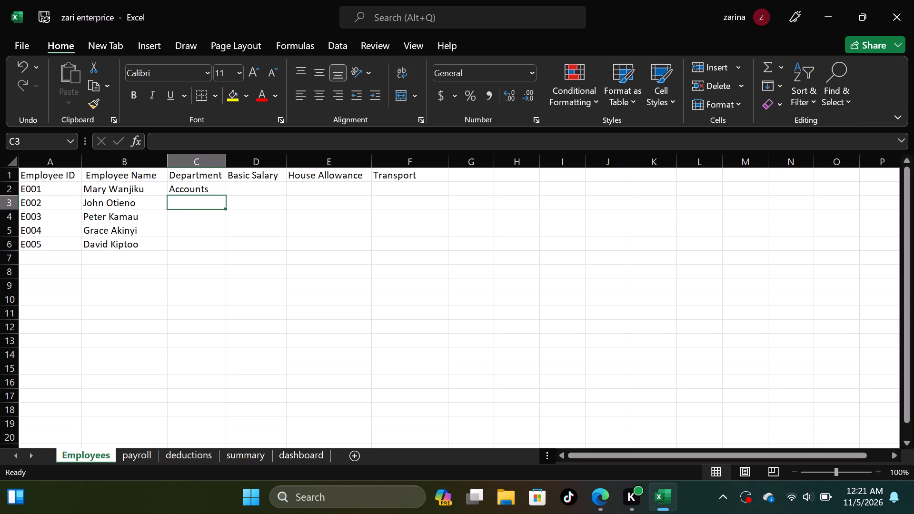
# Enter Sales as the department of employee E002 in cell C3.
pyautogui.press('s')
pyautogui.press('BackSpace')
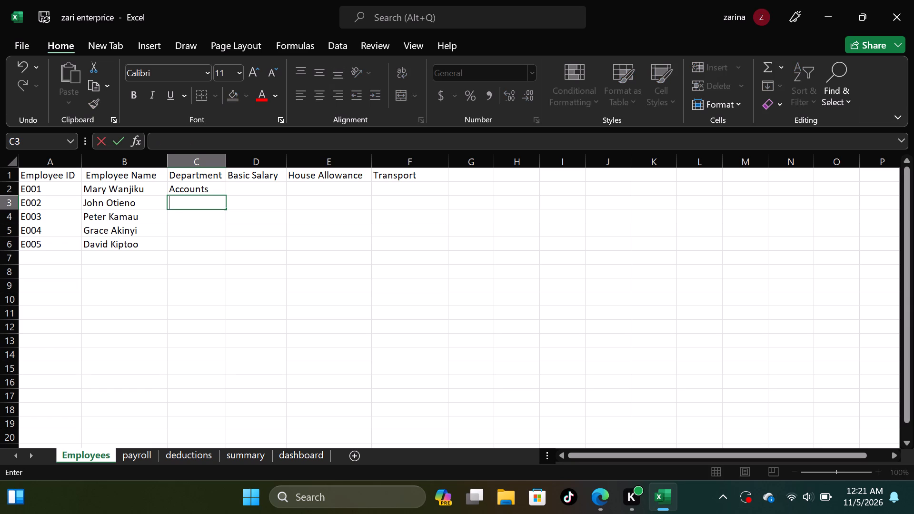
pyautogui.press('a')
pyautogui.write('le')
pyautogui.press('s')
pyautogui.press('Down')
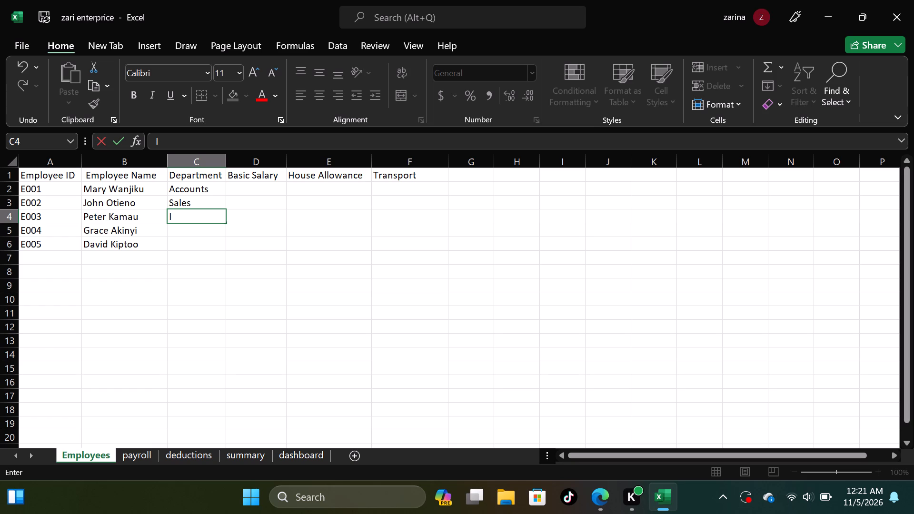
# Enter the departments ICT for employee E003 in cell C4 and HR for employee E004 in cell C5.
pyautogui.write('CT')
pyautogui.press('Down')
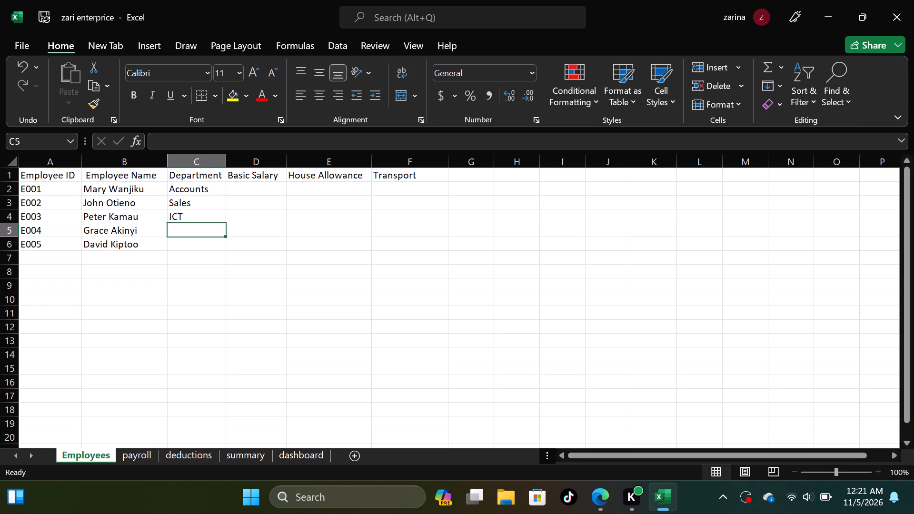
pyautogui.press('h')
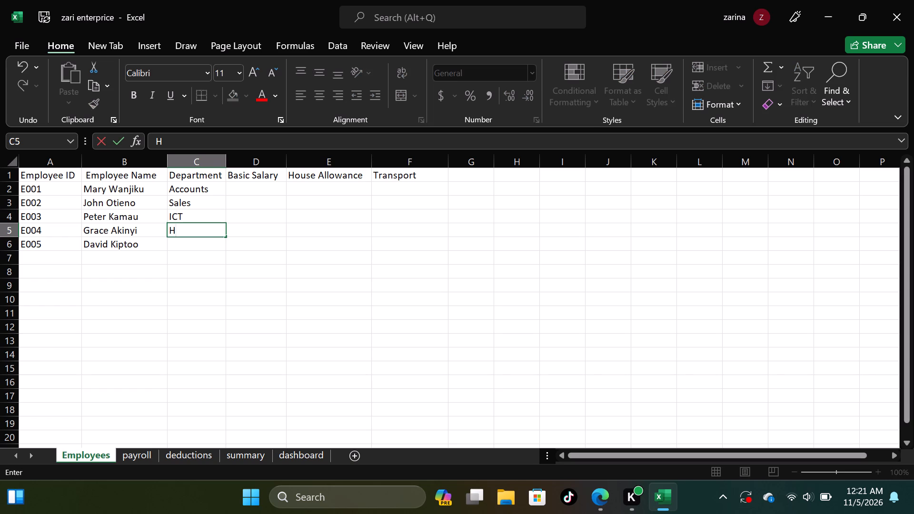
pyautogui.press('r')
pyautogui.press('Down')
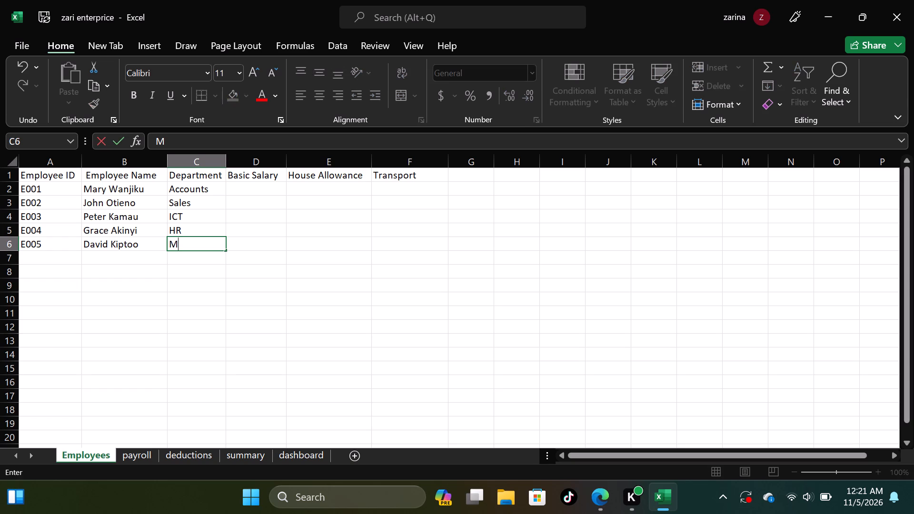
# Enter Marketing as the department of employee E005 in cell C6.
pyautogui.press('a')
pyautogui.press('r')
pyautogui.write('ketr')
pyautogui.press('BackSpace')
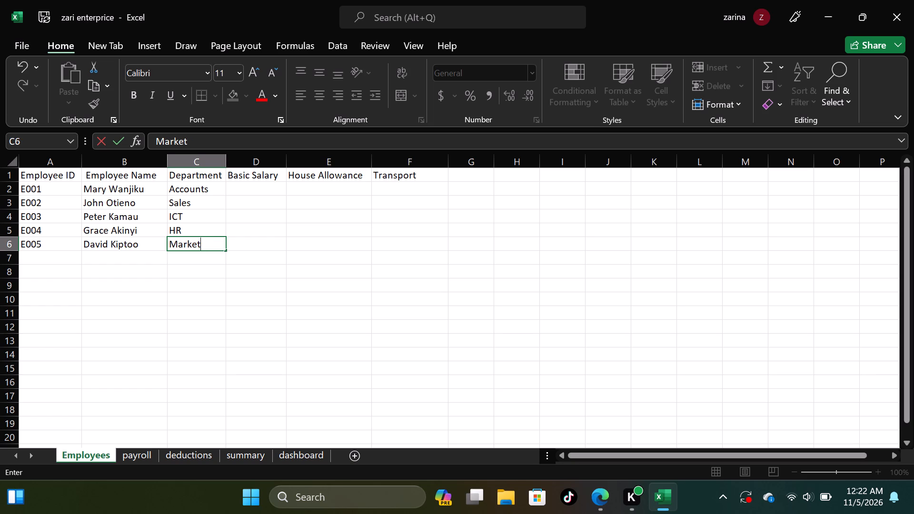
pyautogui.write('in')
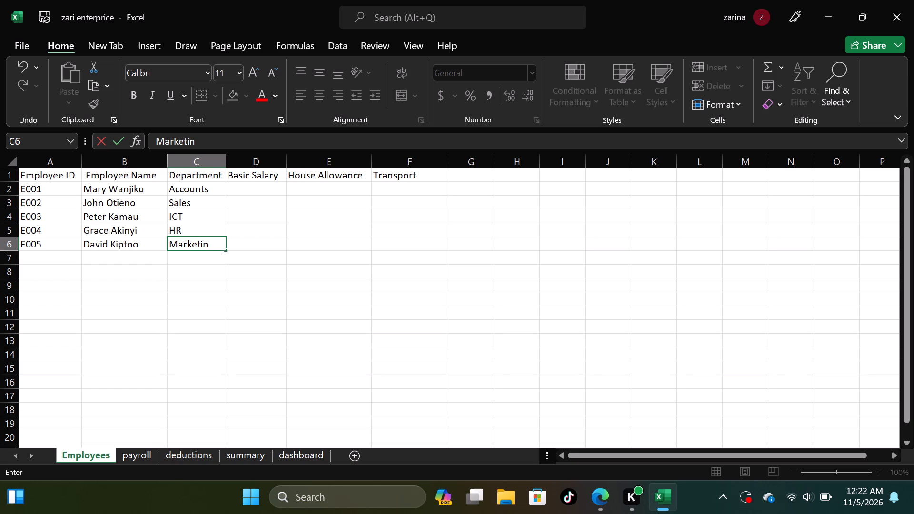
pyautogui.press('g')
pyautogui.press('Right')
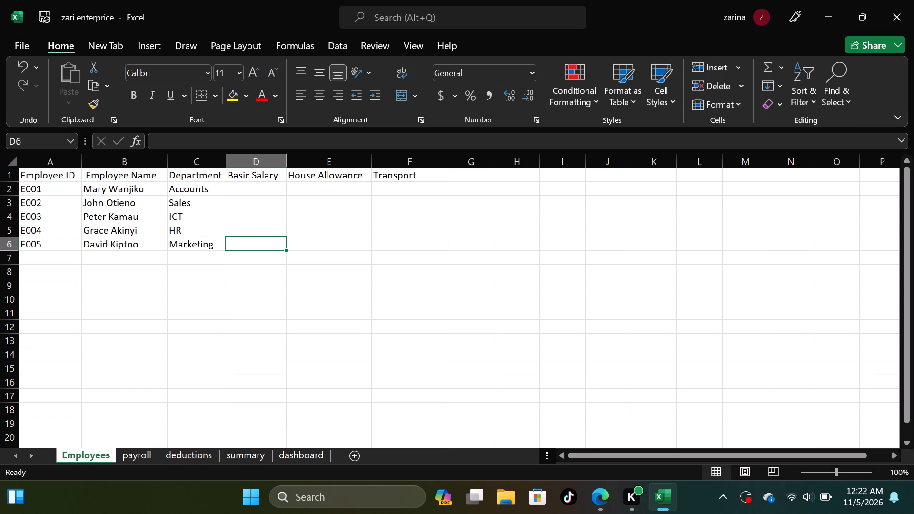
# Enter 22000 as the basic salary of employee E005 in cell D6.
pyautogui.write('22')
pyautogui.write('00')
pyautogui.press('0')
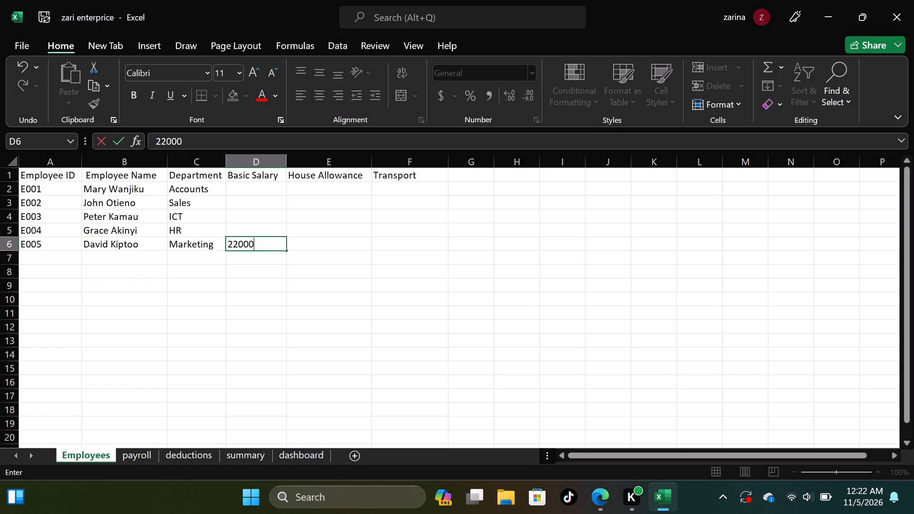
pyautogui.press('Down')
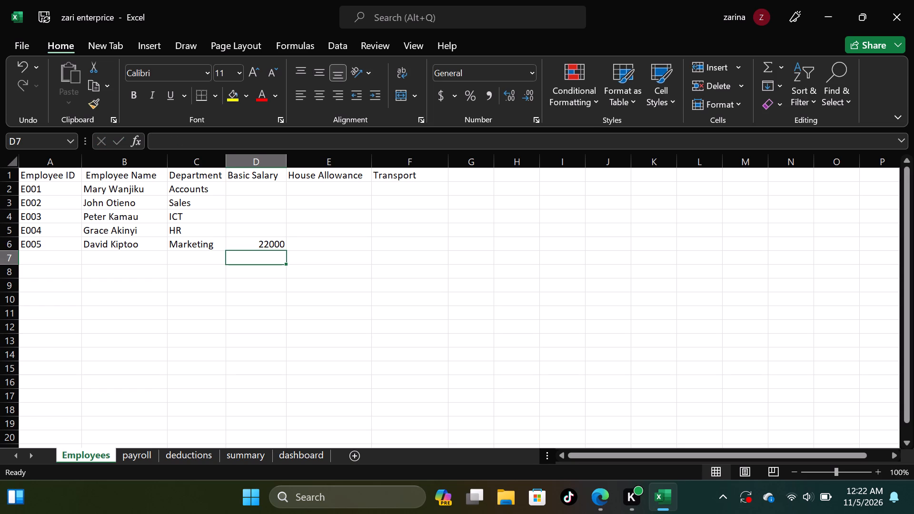
# Enter 30000 as the basic salary of employee E004 in cell D5.
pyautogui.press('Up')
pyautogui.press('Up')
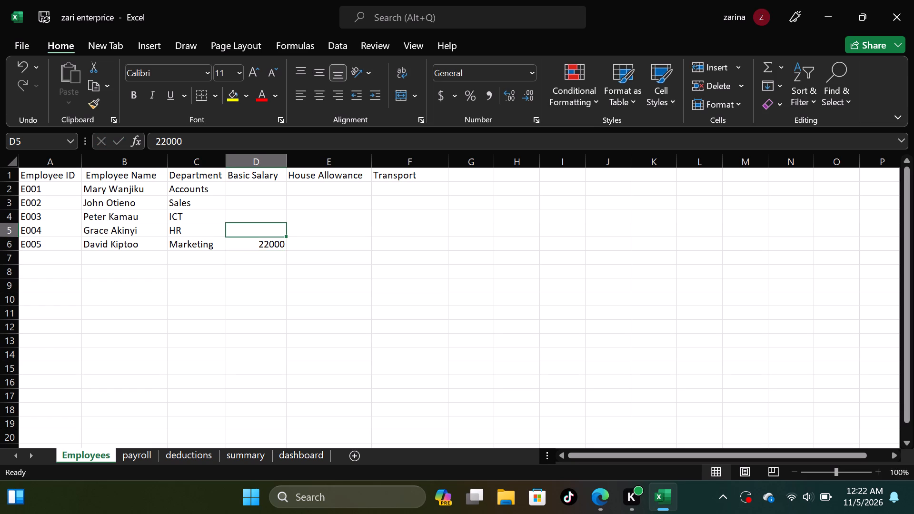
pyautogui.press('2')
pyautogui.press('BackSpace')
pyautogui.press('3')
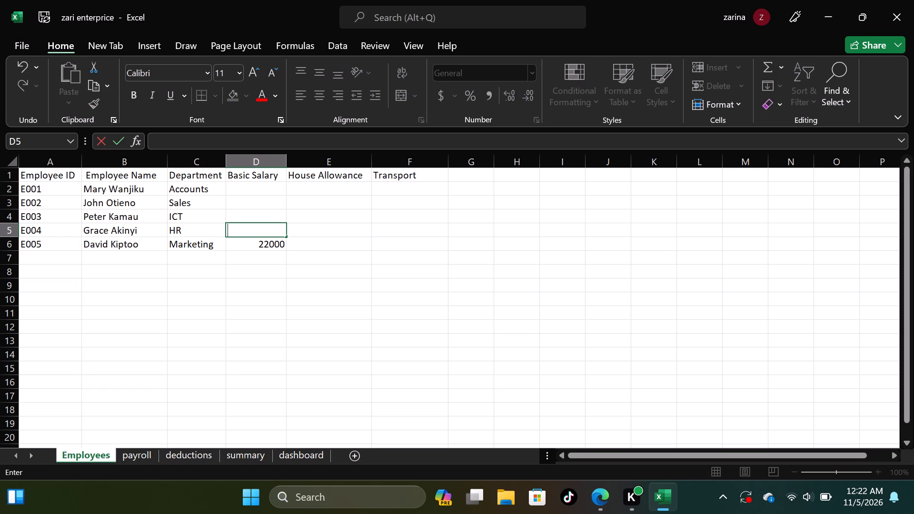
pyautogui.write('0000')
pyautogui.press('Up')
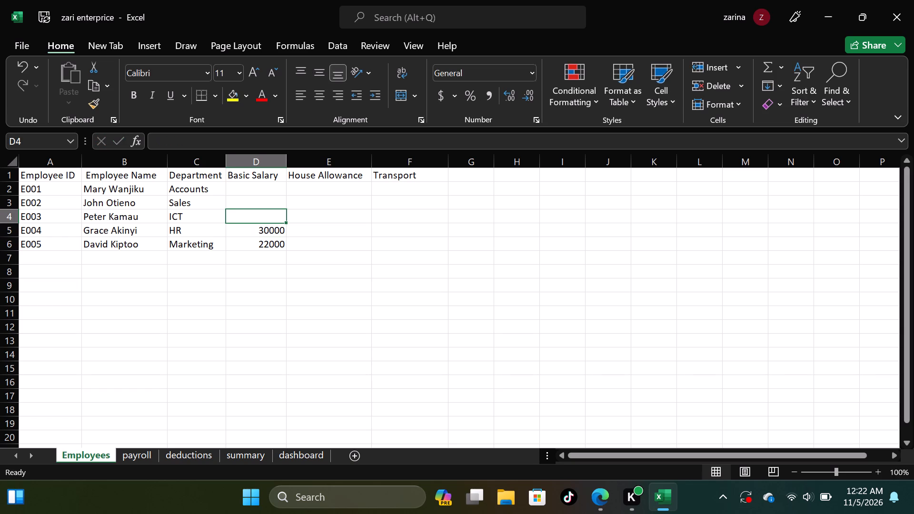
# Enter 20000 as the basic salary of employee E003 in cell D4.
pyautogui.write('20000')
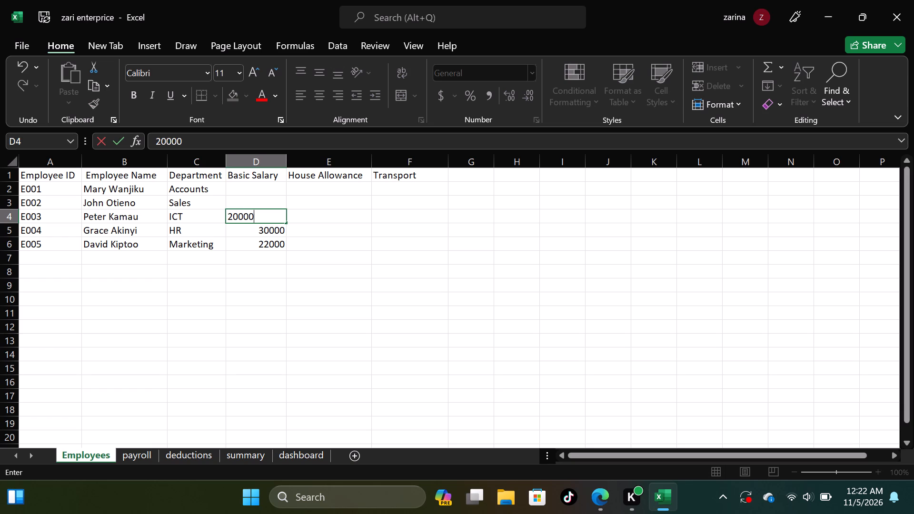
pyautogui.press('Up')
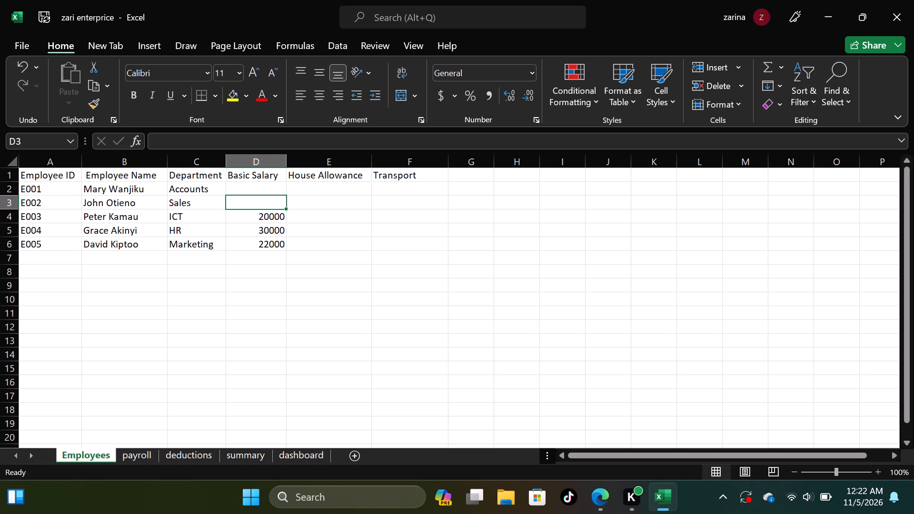
# Set the basic salary of employee E003 in cell D4 to 35000.
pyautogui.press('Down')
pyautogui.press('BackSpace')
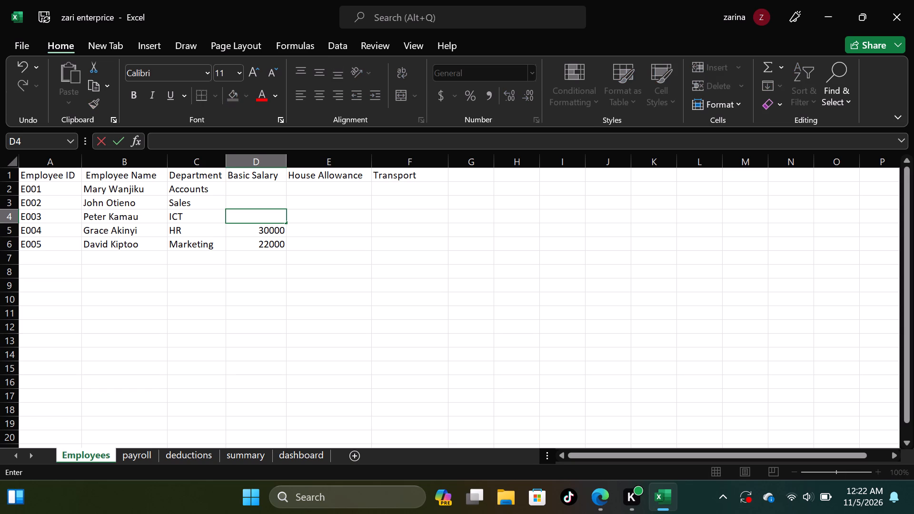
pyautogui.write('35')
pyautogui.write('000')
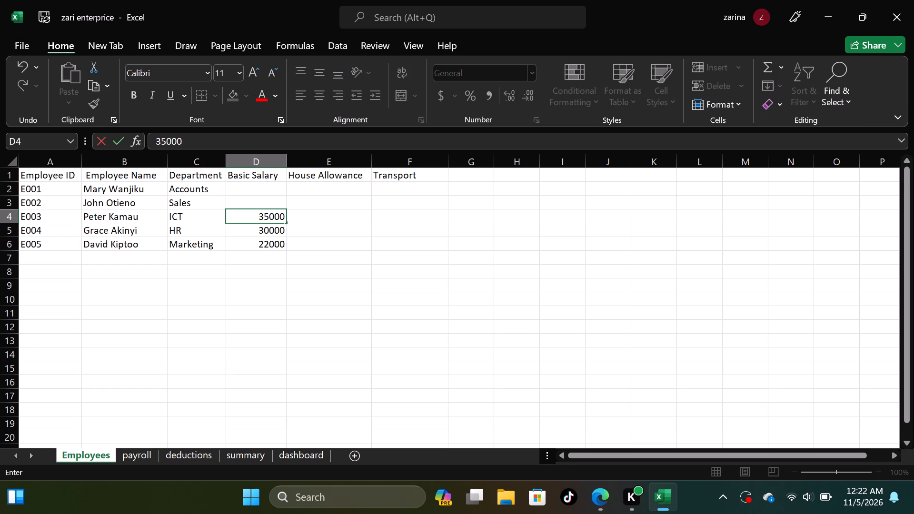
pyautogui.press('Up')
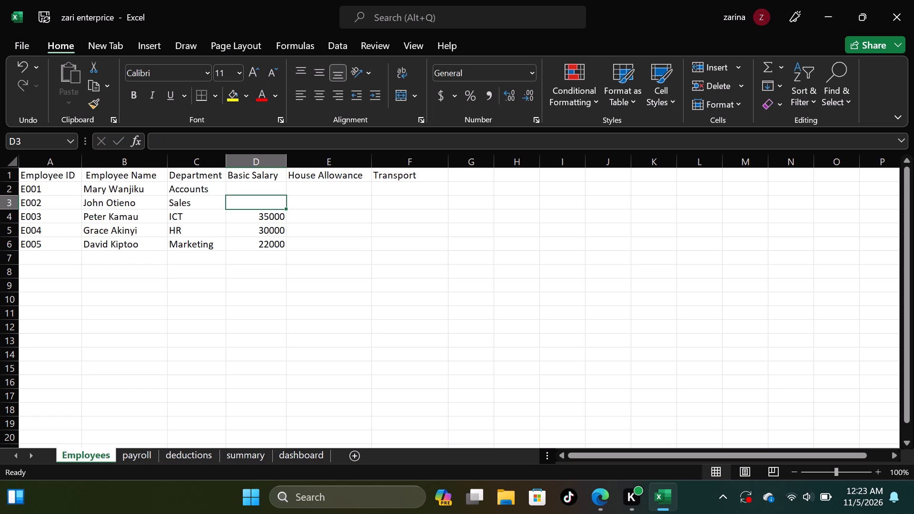
# Enter the basic salaries of 20000 for employee E002 in cell D3 and 25000 for employee E001 in cell D2.
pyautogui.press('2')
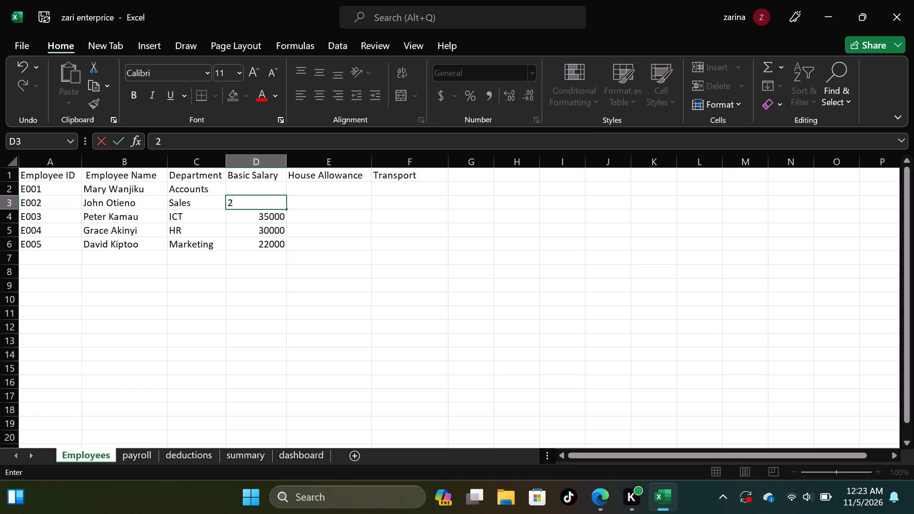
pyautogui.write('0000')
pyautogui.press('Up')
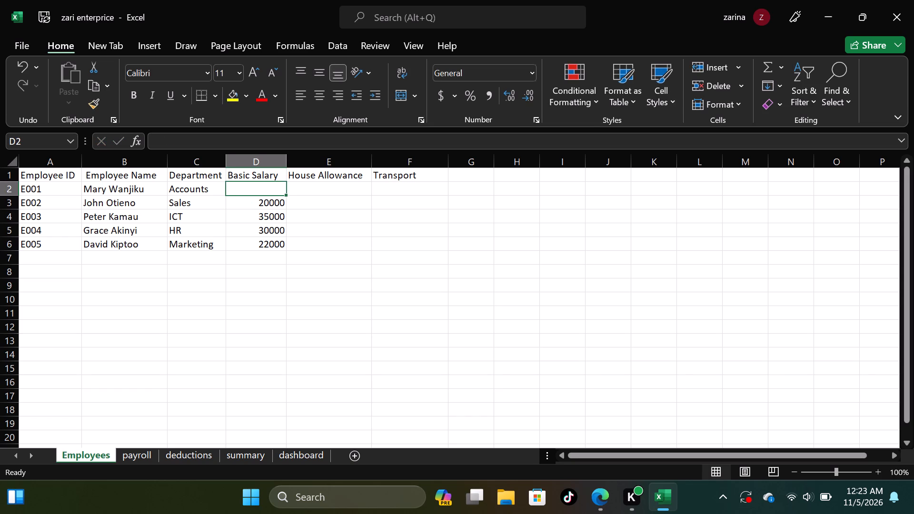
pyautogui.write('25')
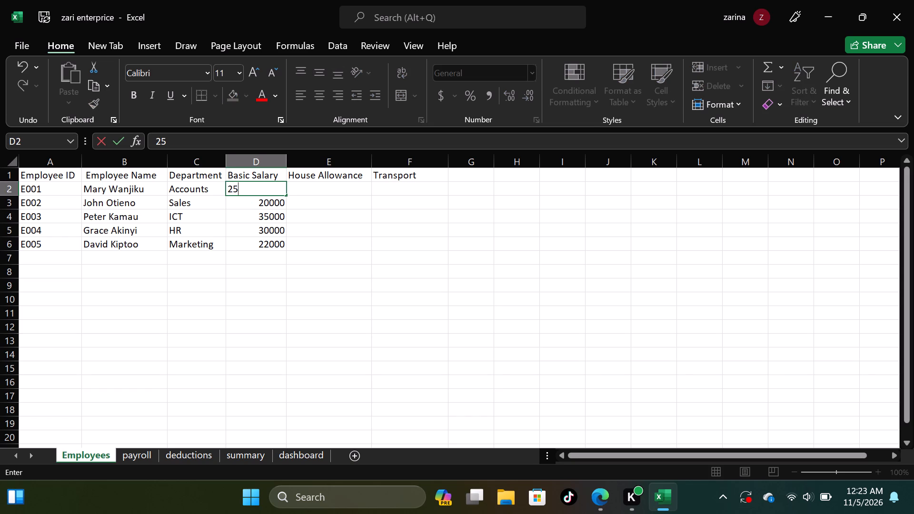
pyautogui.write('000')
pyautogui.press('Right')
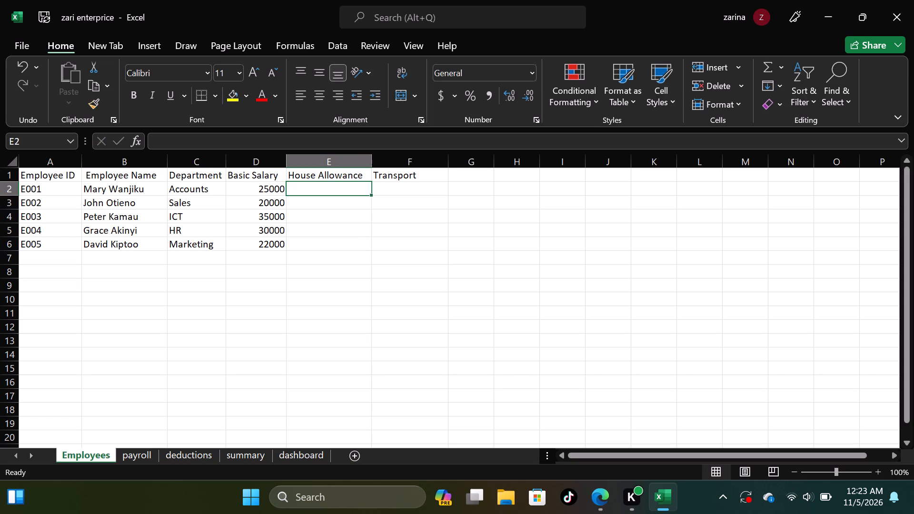
# Enter the house allowances 5000, 4000, 7000, 6000 and 4000 for employees E001 to E005 in cells E2 to E6.
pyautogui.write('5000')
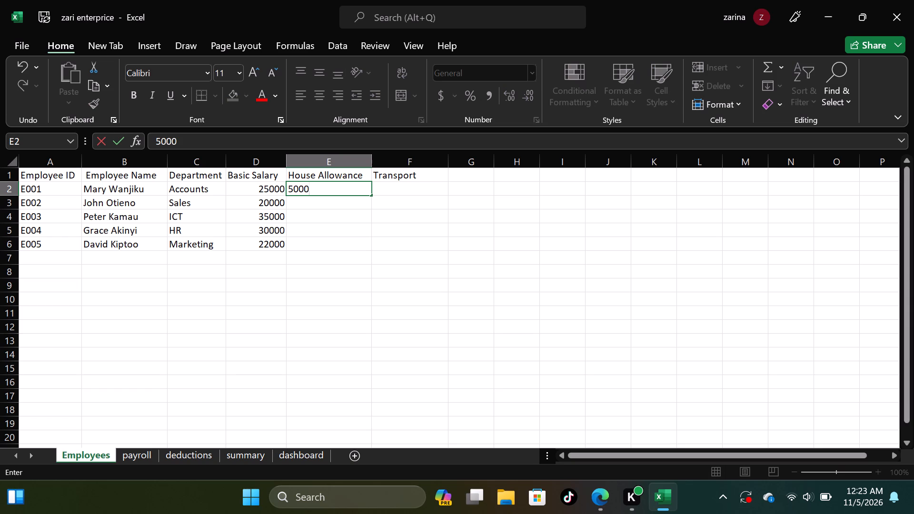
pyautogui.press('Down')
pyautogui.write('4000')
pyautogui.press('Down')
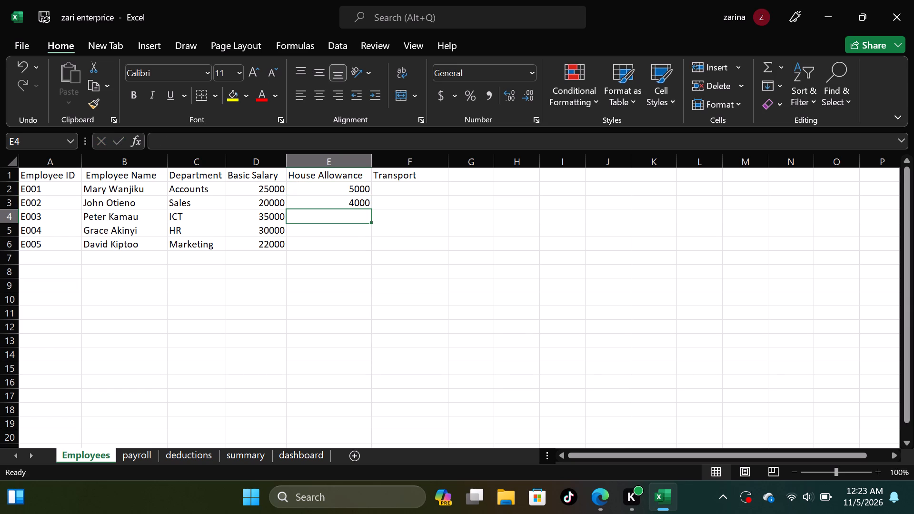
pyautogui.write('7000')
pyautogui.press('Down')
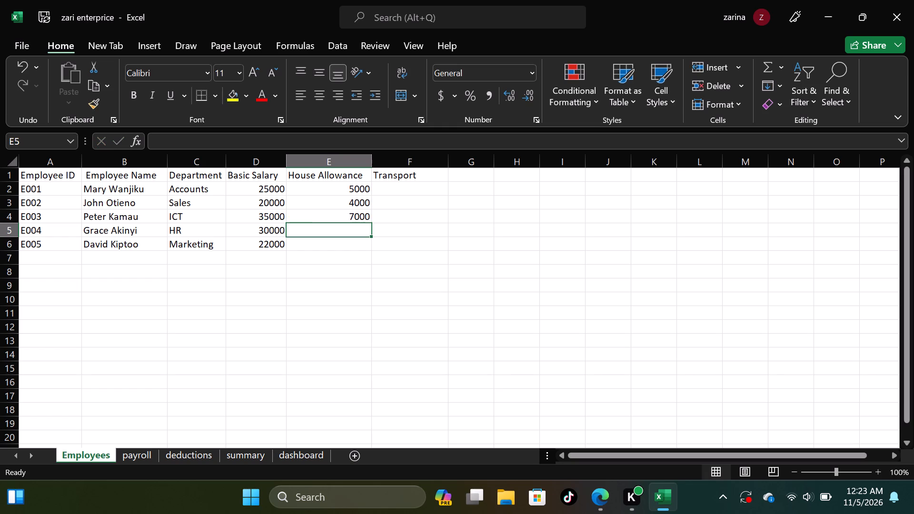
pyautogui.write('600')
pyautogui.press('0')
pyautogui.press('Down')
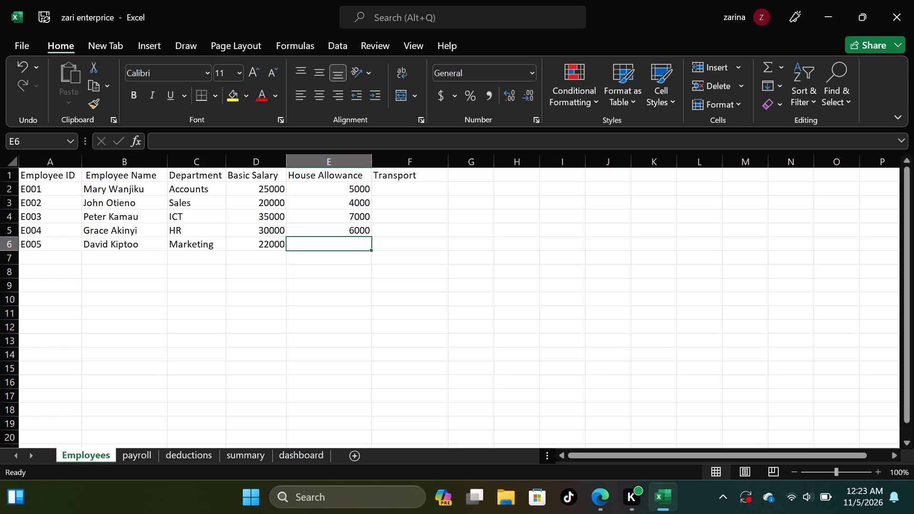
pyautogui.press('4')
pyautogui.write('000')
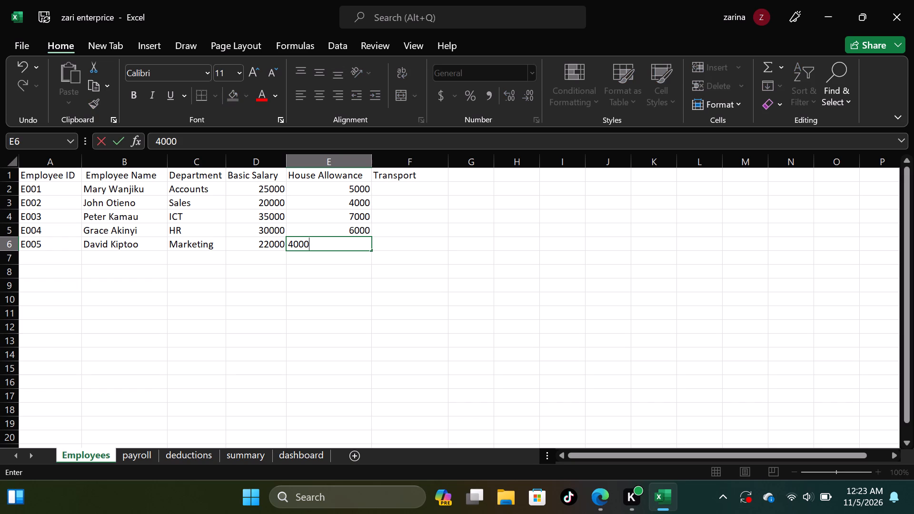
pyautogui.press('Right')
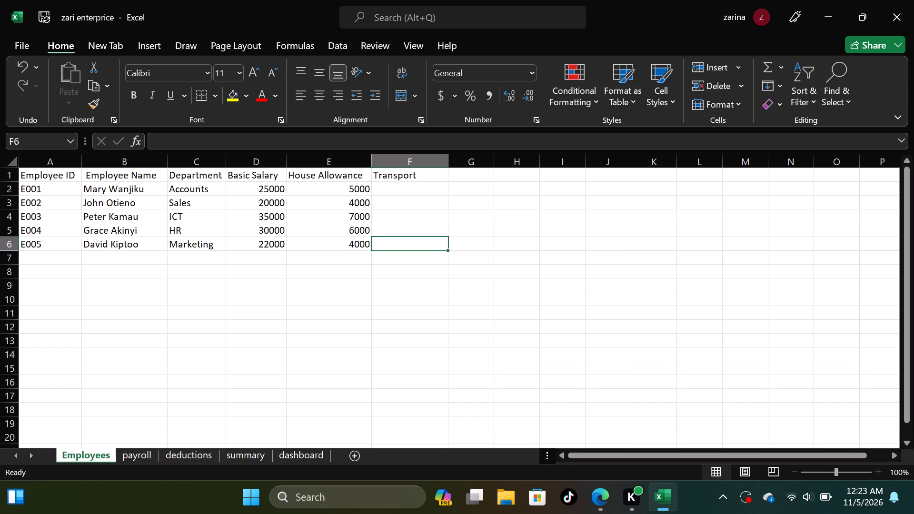
# Enter transport amounts of 2000 for E005 in F6, 2000 for E004 in F5 and 3000 for E003 in F4.
pyautogui.press('2')
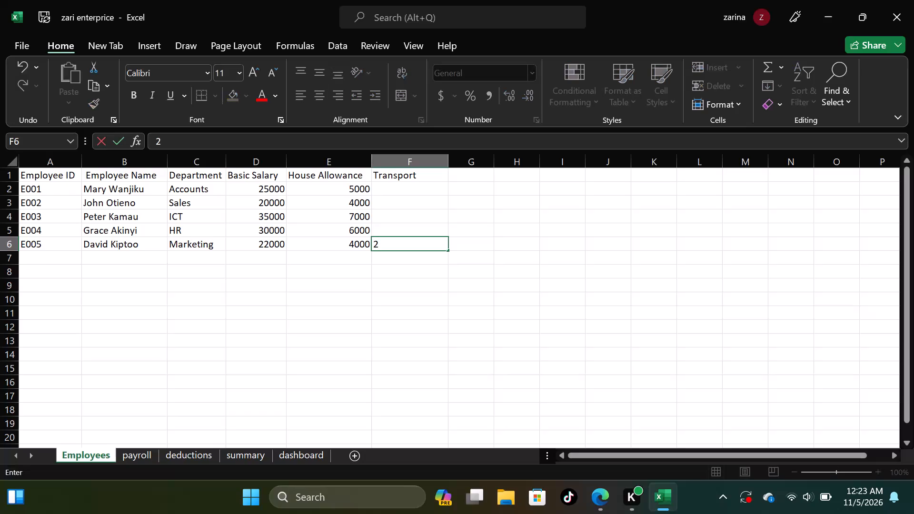
pyautogui.write('000')
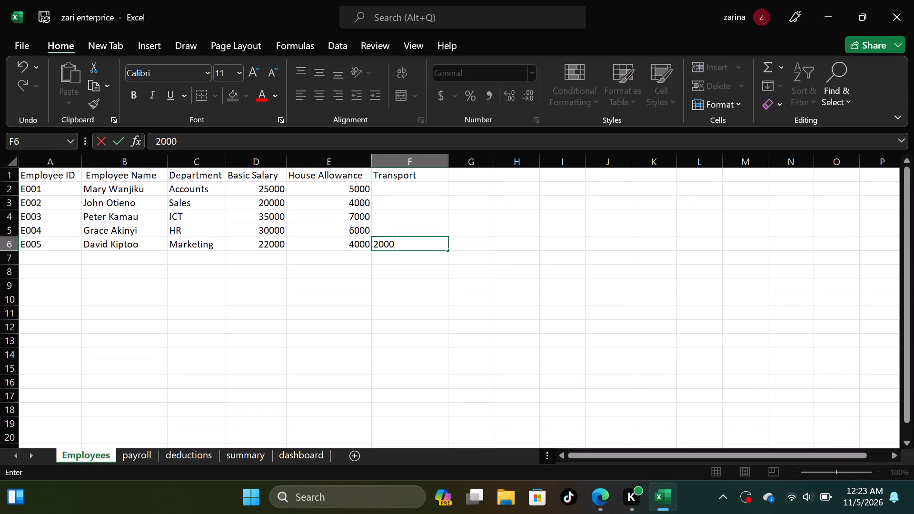
pyautogui.press('Up')
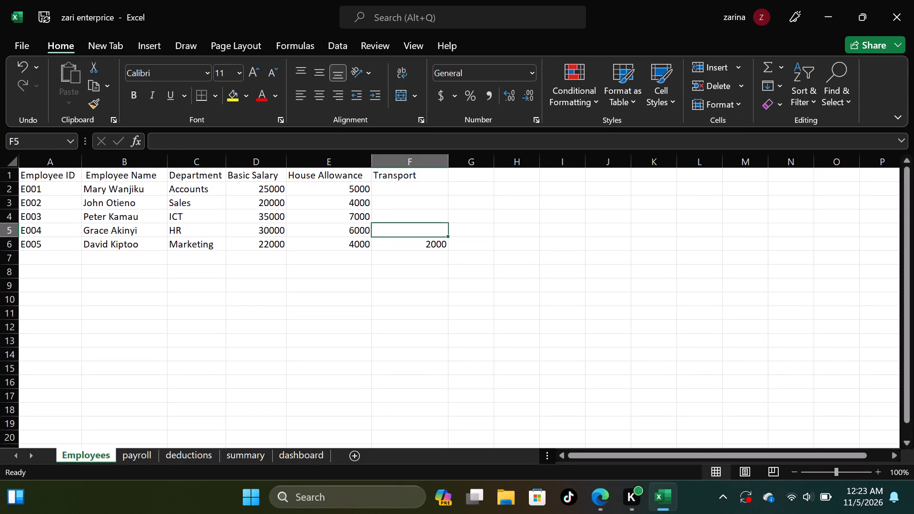
pyautogui.press('2')
pyautogui.write('000')
pyautogui.press('Up')
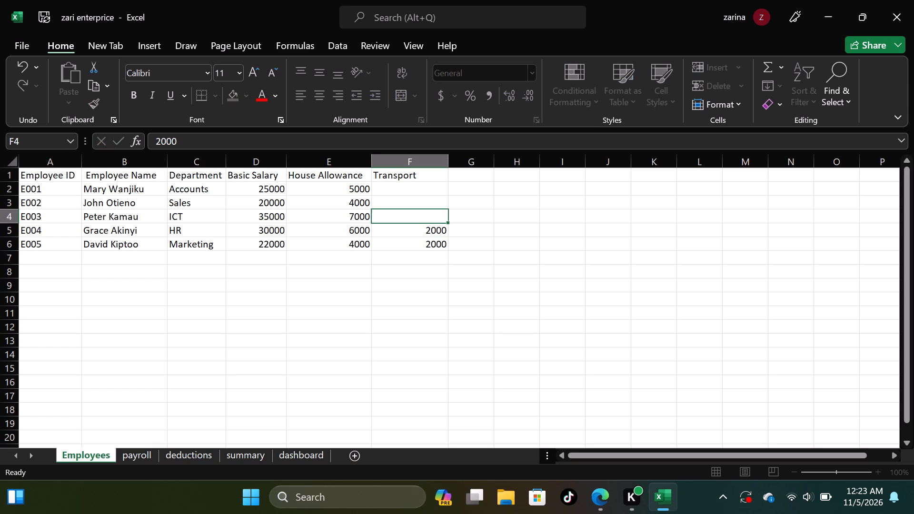
pyautogui.press('3')
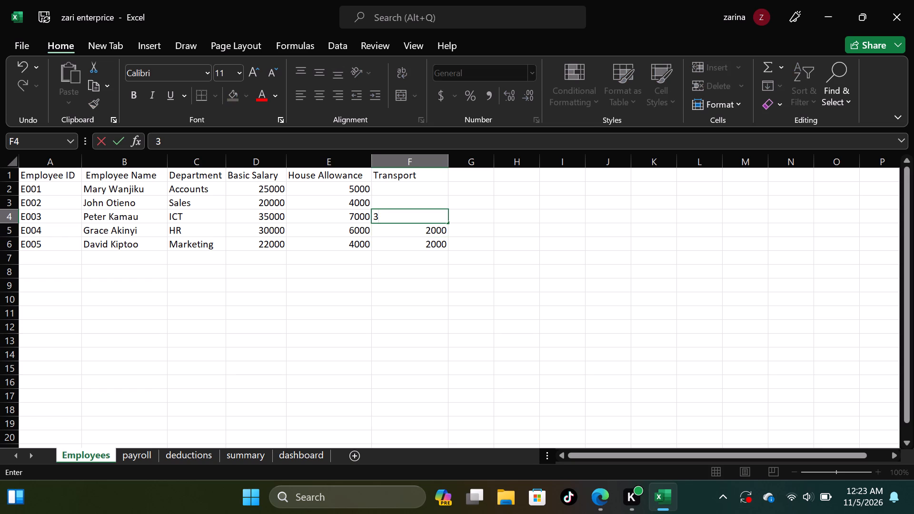
pyautogui.write('000')
pyautogui.press('Up')
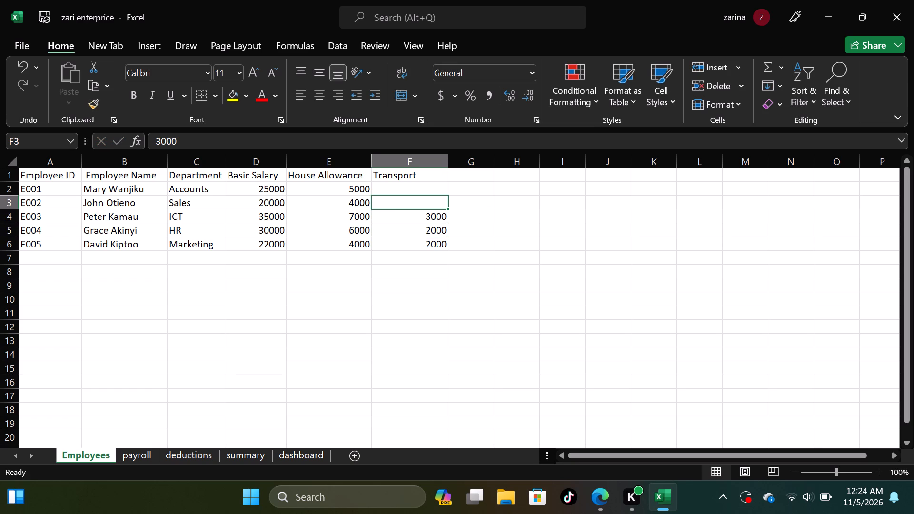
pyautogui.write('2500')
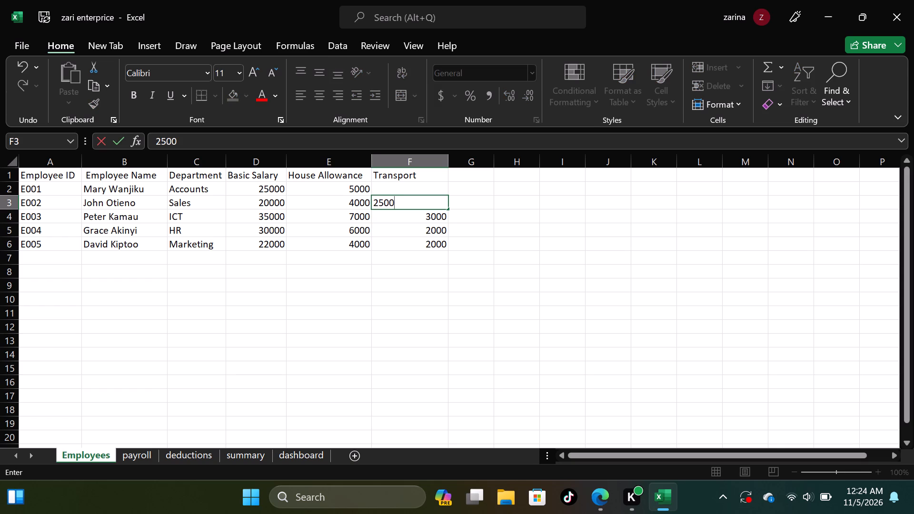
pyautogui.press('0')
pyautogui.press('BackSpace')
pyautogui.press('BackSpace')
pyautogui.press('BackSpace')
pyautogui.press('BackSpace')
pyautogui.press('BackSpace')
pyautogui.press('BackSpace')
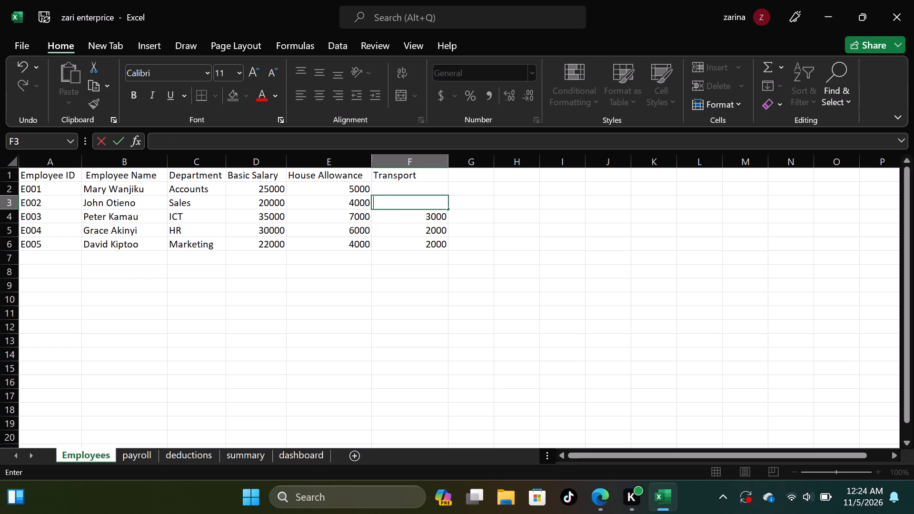
# Change the transport amount of employee E004 in cell F5 to 2500.
pyautogui.press('Down')
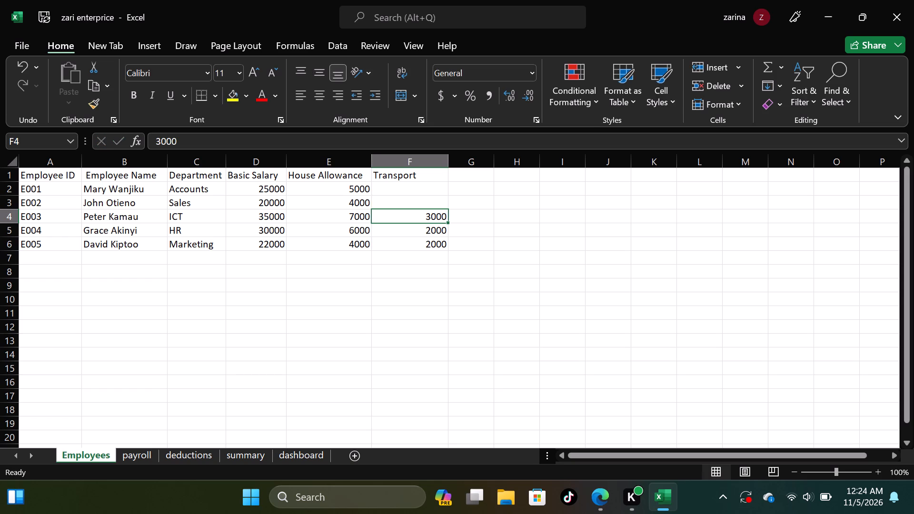
pyautogui.press('Down')
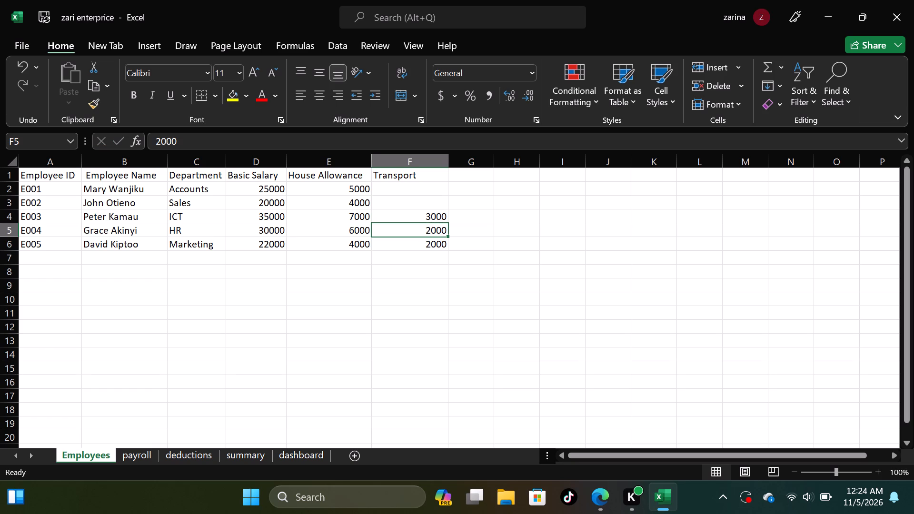
pyautogui.press('BackSpace')
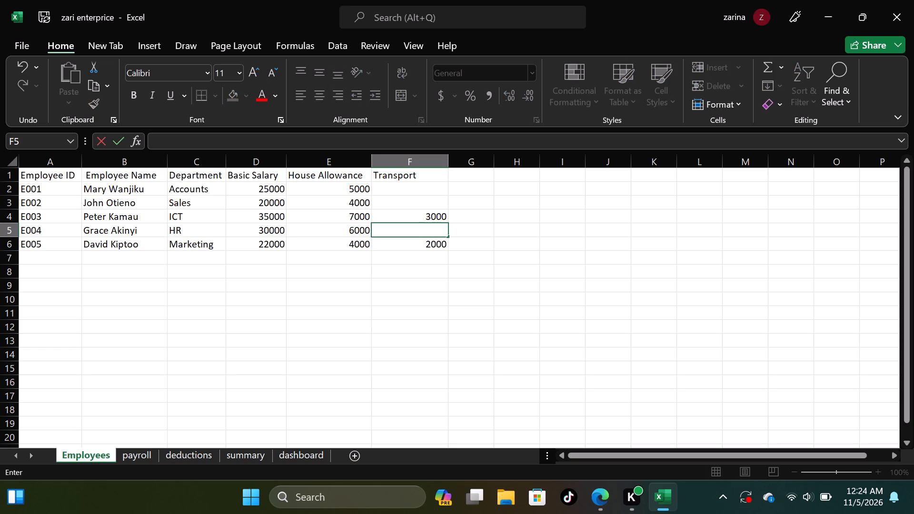
pyautogui.write('2500')
pyautogui.press('Up')
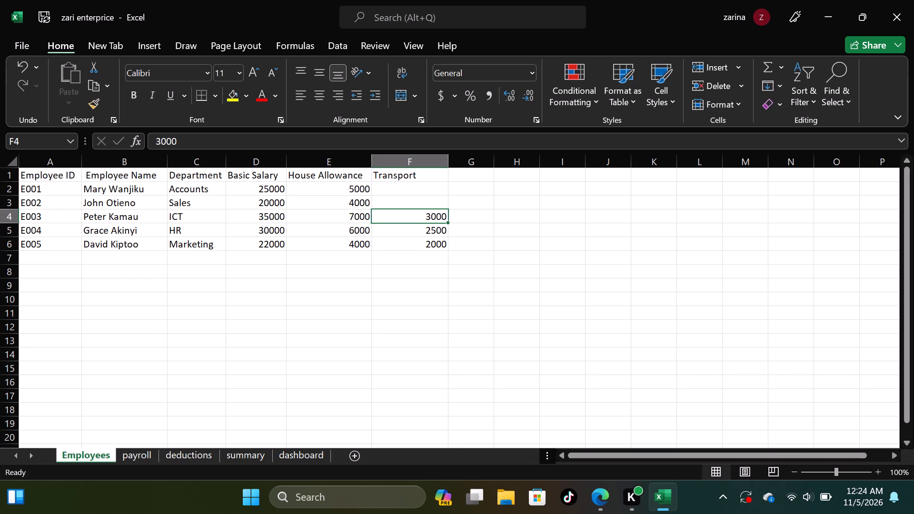
# Enter 2000 as the transport amount of employee E002 in cell F3 and of employee E001 in cell F2.
pyautogui.press('Up')
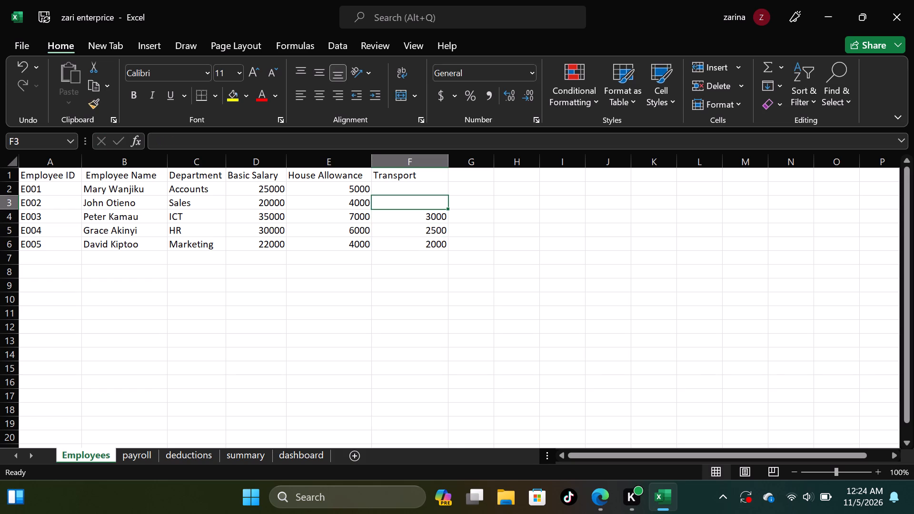
pyautogui.press('2')
pyautogui.write('000')
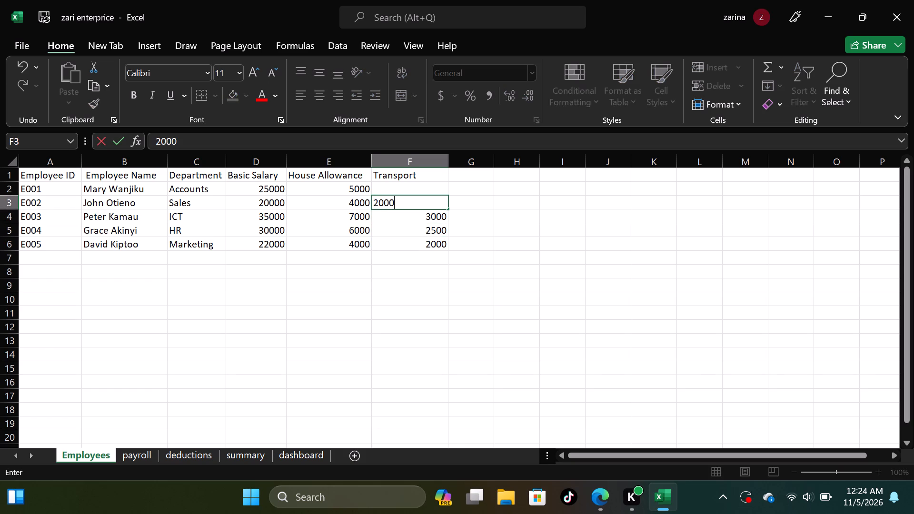
pyautogui.press('Up')
pyautogui.press('2')
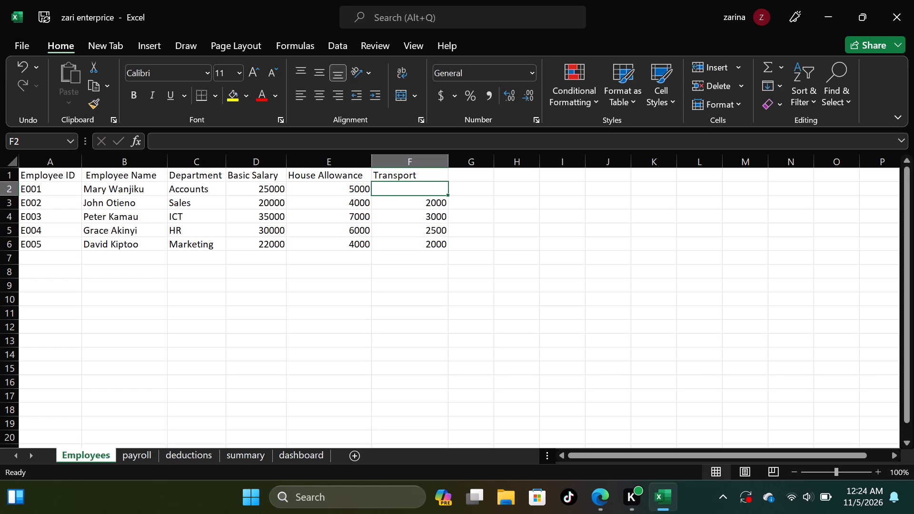
pyautogui.write('000')
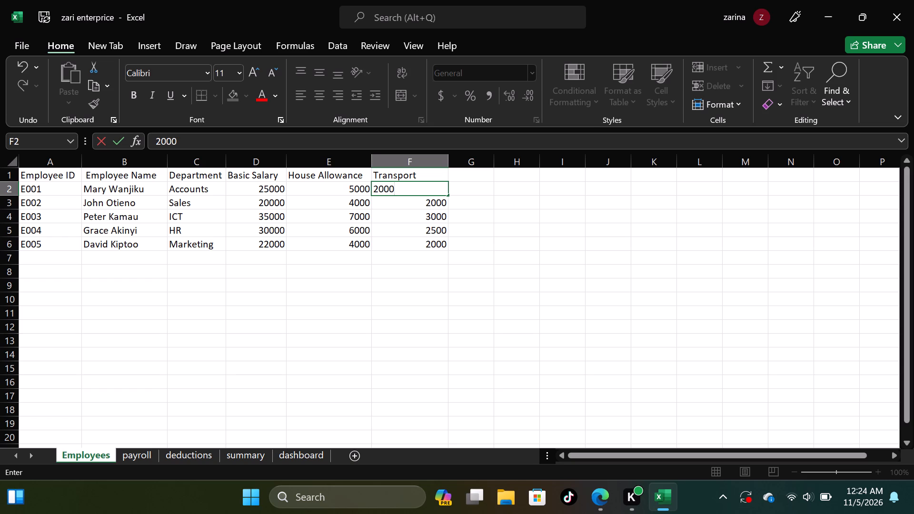
pyautogui.click(370, 385)
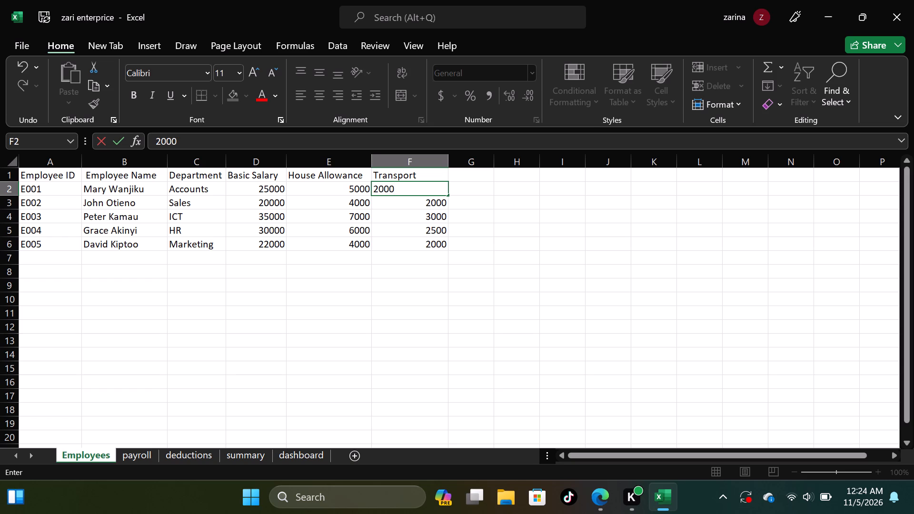
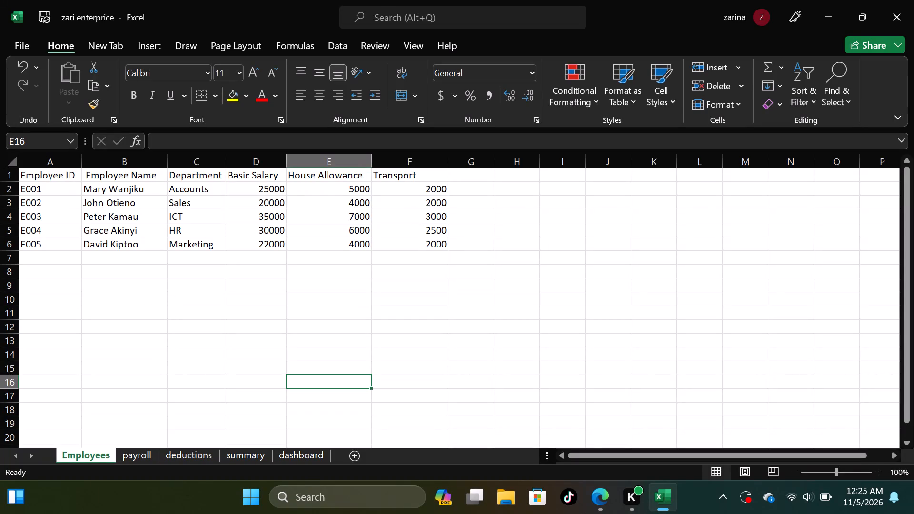
# Fill the header row cells A1 to F1 of the employee table with a light green theme colour.
pyautogui.click(37, 175)
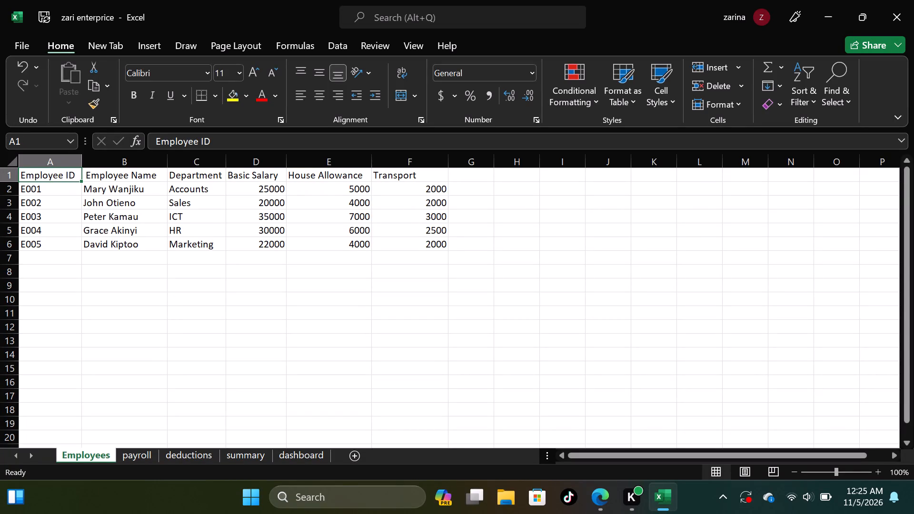
pyautogui.moveTo(32, 174); pyautogui.dragTo(57, 177)
pyautogui.moveTo(57, 177); pyautogui.dragTo(340, 180)
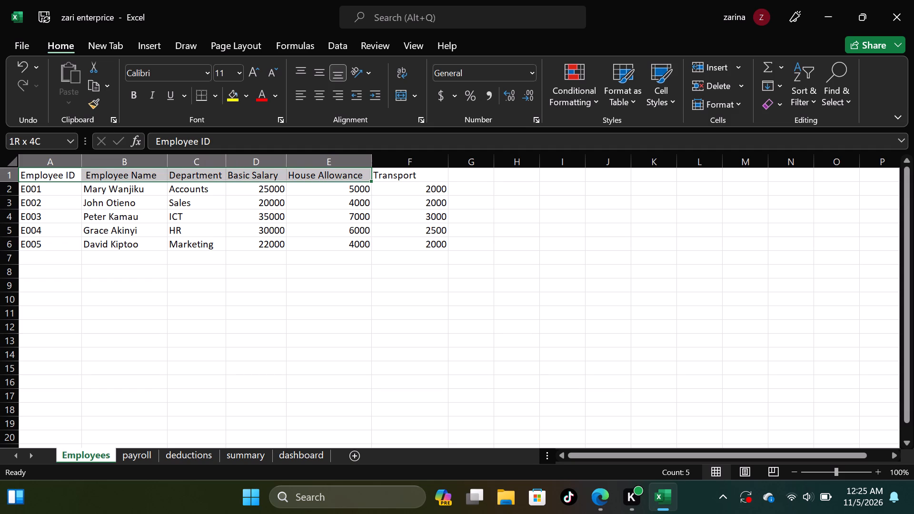
pyautogui.moveTo(340, 180); pyautogui.dragTo(387, 179)
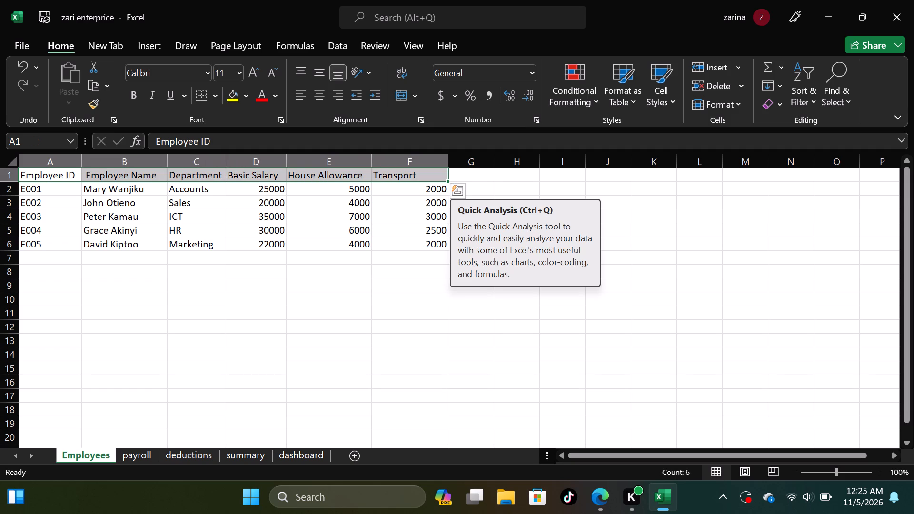
pyautogui.click(246, 93)
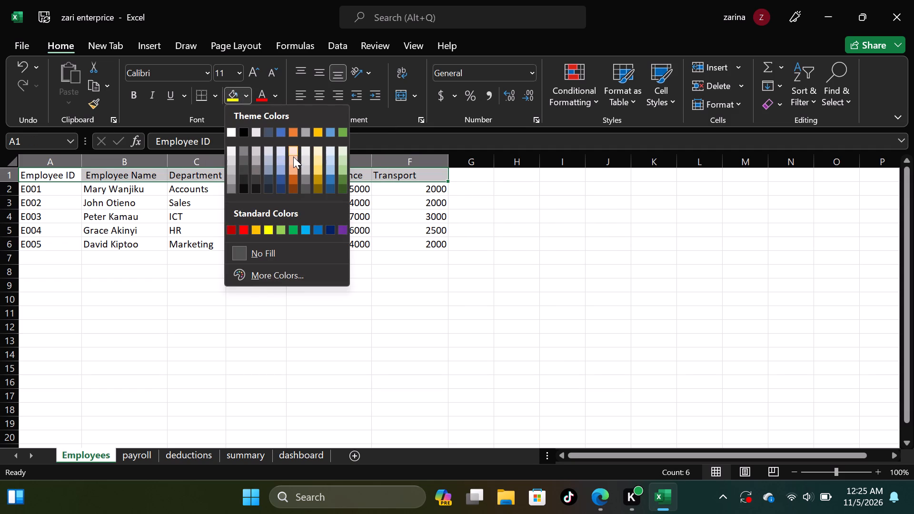
pyautogui.click(341, 168)
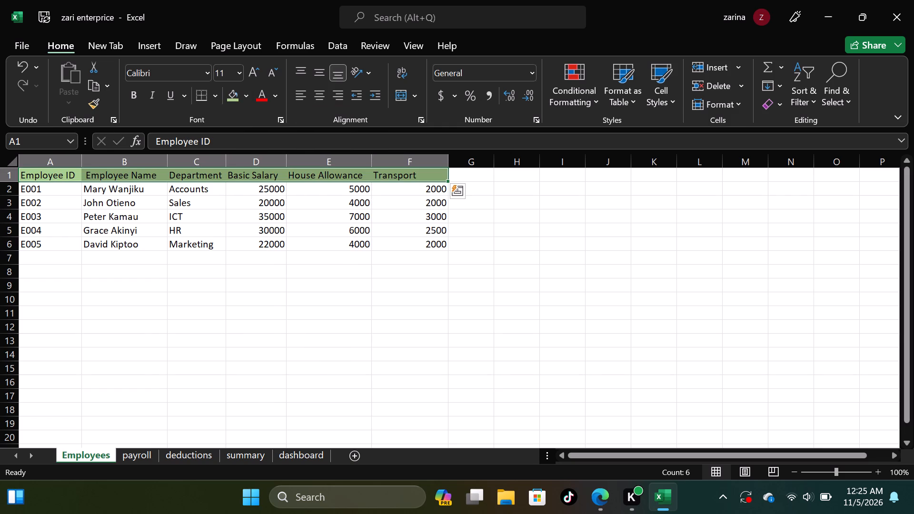
pyautogui.click(481, 275)
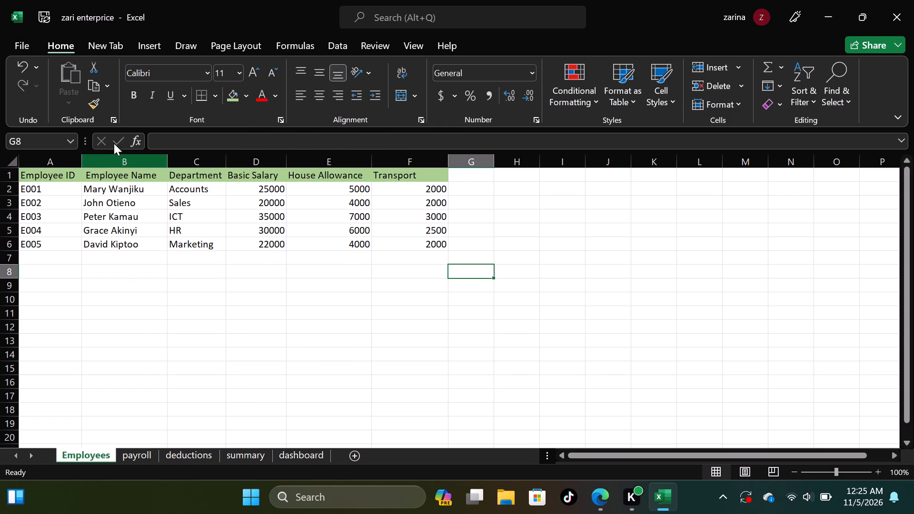
# Save the zari enterprice workbook.
pyautogui.click(37, 11)
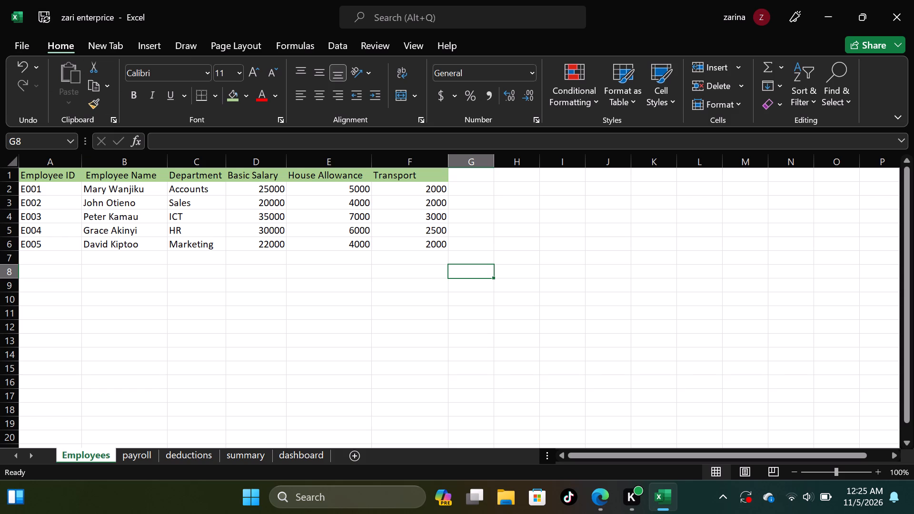
# Switch to the empty payroll sheet.
pyautogui.click(134, 455)
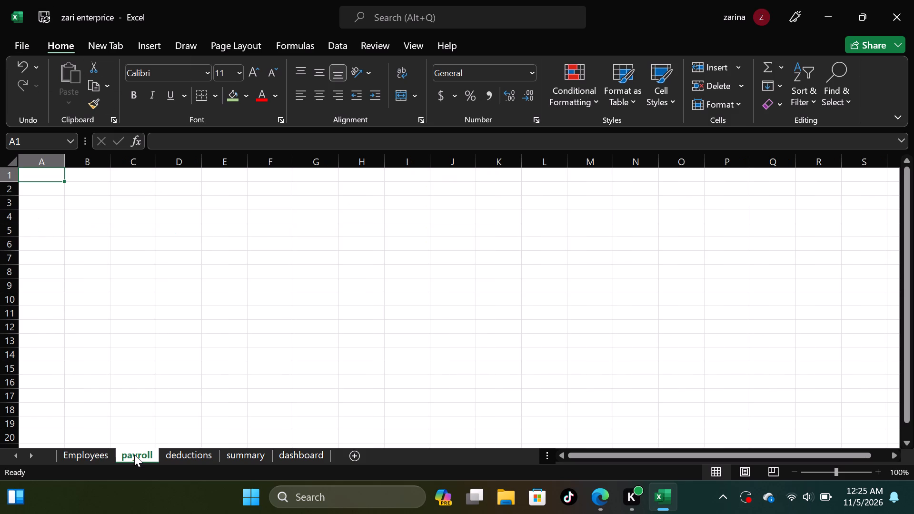
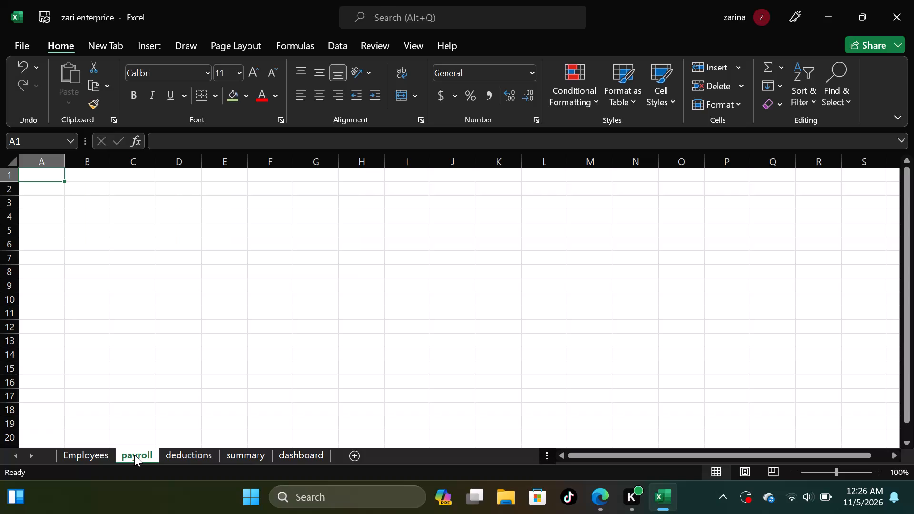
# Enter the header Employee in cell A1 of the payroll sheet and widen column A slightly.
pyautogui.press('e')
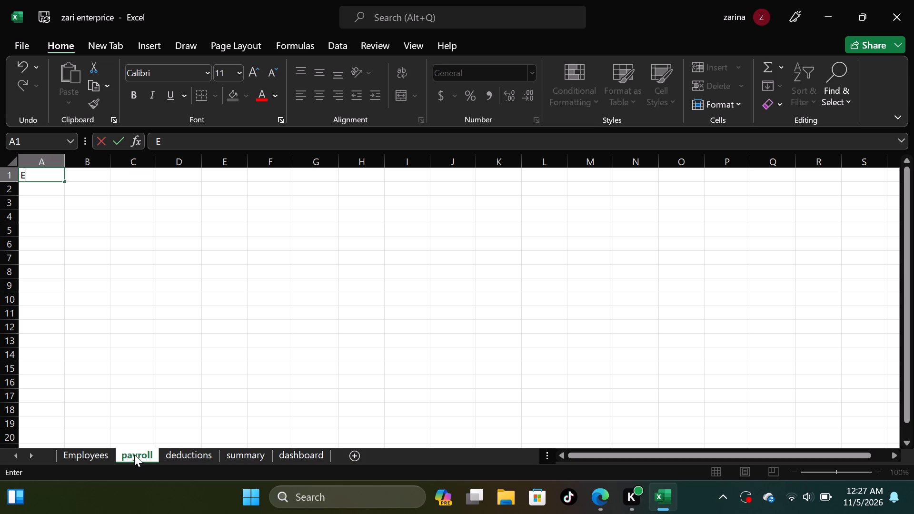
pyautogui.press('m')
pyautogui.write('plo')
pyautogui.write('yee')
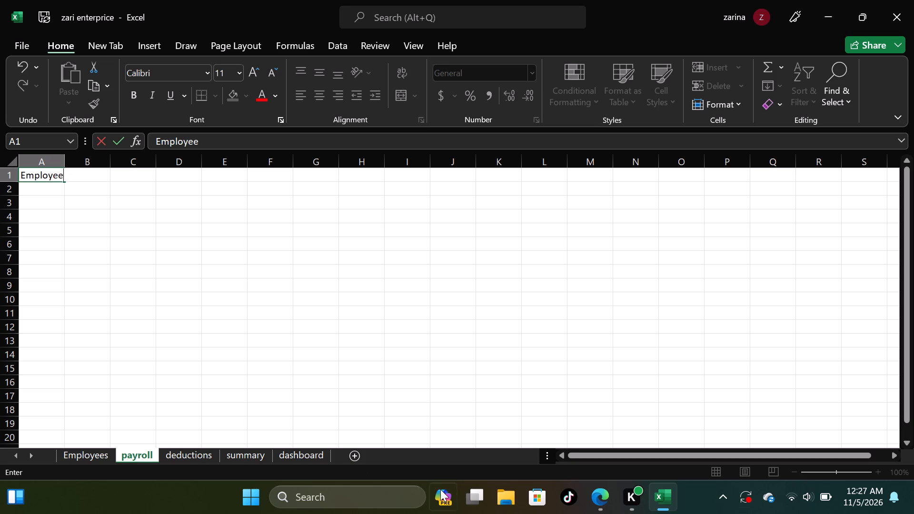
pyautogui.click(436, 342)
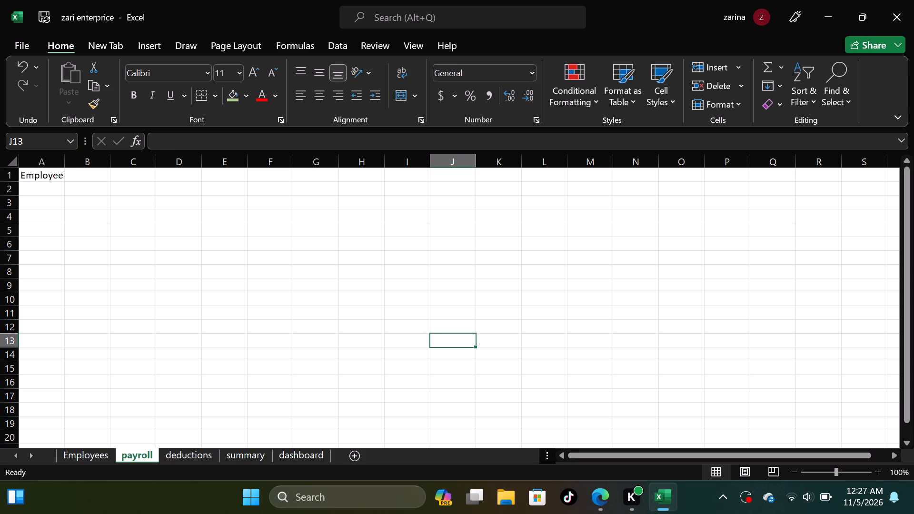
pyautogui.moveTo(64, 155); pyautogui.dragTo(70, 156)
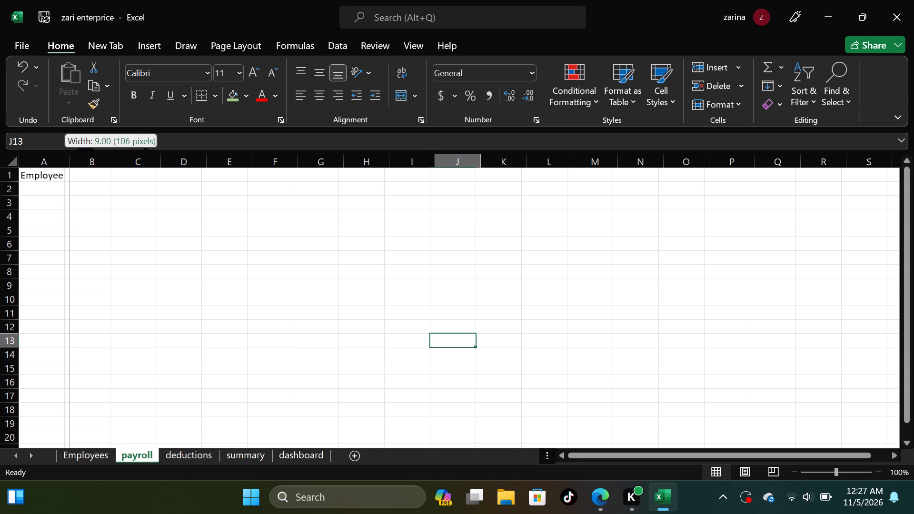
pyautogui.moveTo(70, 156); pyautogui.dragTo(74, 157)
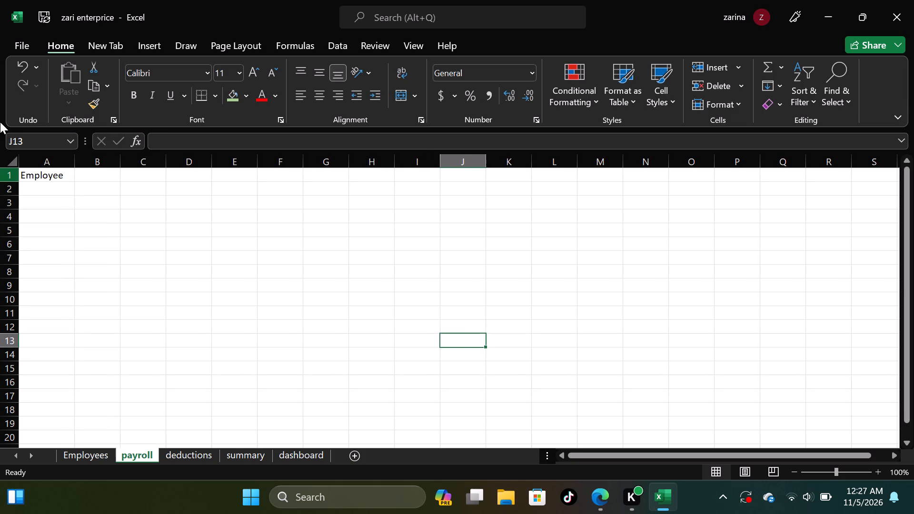
# Replace the header in cell A1 with Employee ID and widen column A to fit the text.
pyautogui.click(59, 176)
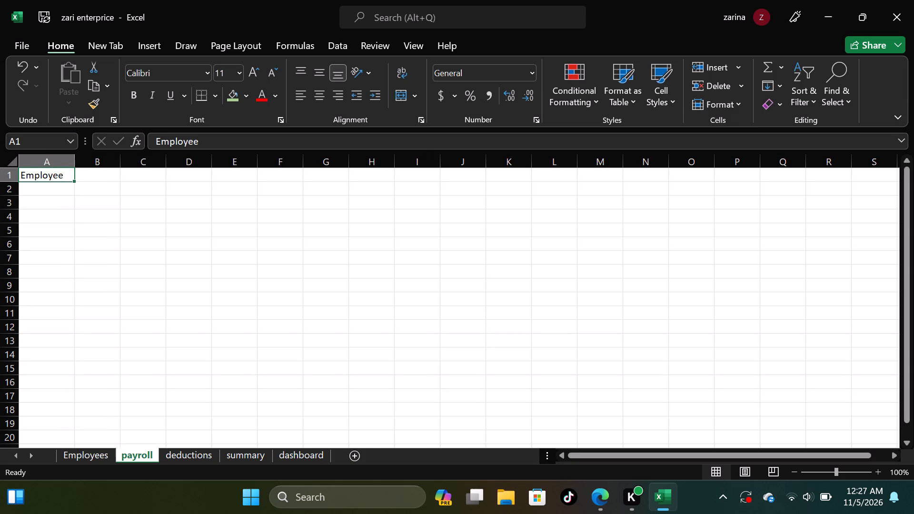
pyautogui.press('space')
pyautogui.press('i')
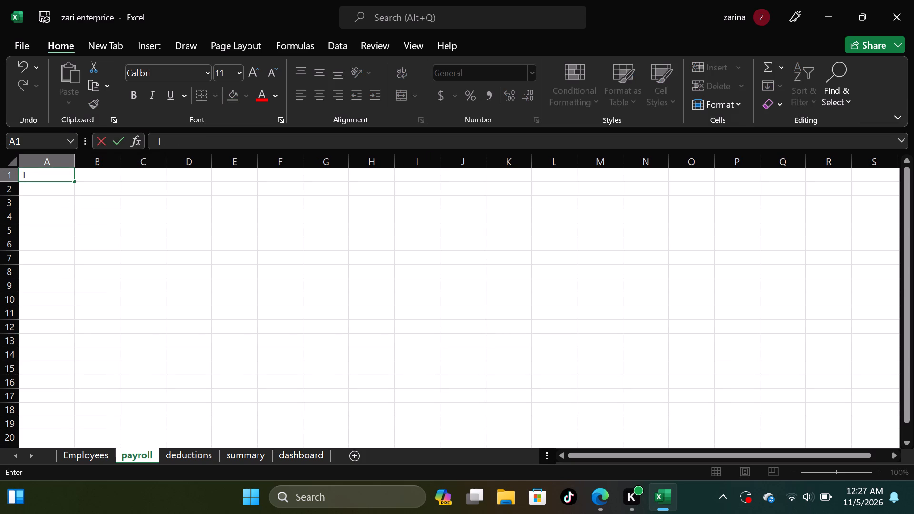
pyautogui.press('BackSpace')
pyautogui.press('e')
pyautogui.press('m')
pyautogui.write('plo')
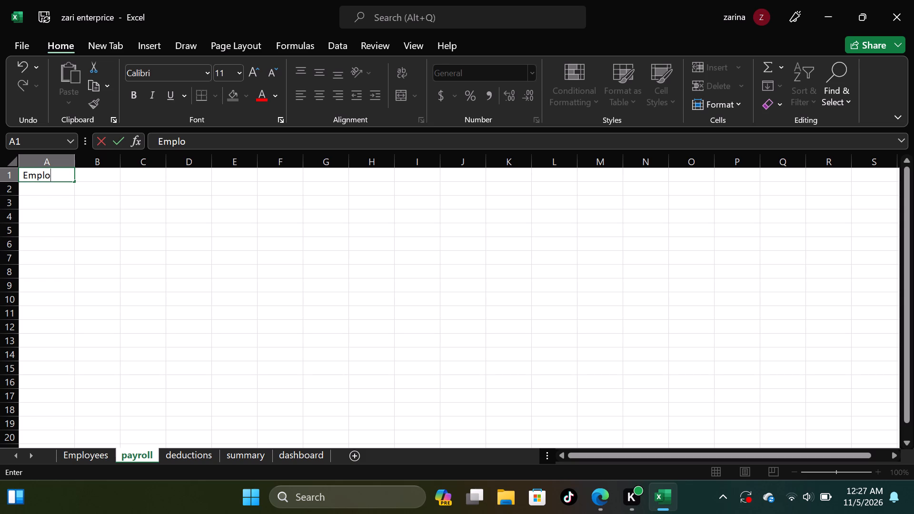
pyautogui.write('yee')
pyautogui.press('space')
pyautogui.press('i')
pyautogui.press('d')
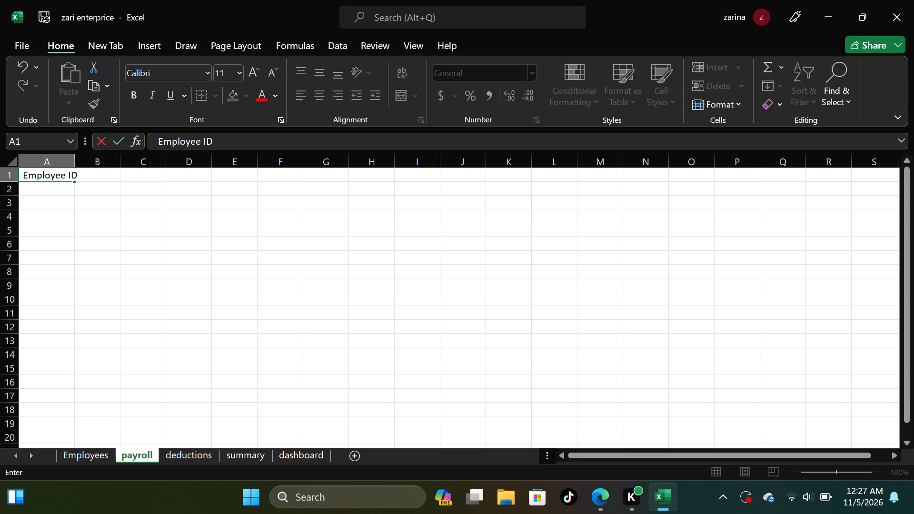
pyautogui.click(232, 230)
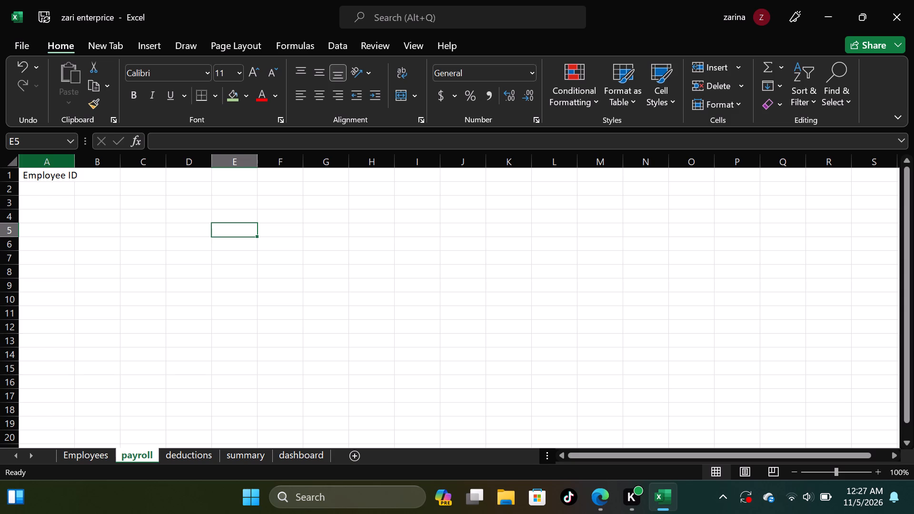
pyautogui.moveTo(73, 159); pyautogui.dragTo(88, 161)
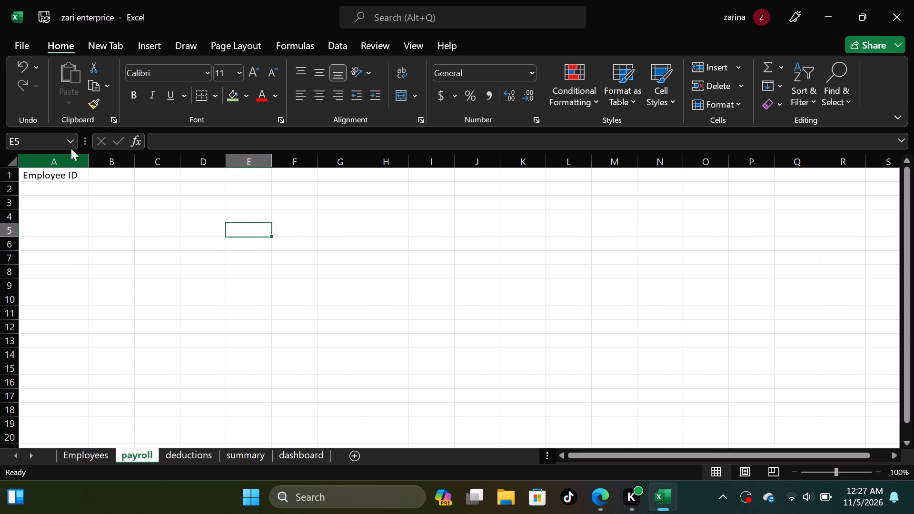
# Select cell B1, next to the Employee ID header.
pyautogui.click(109, 175)
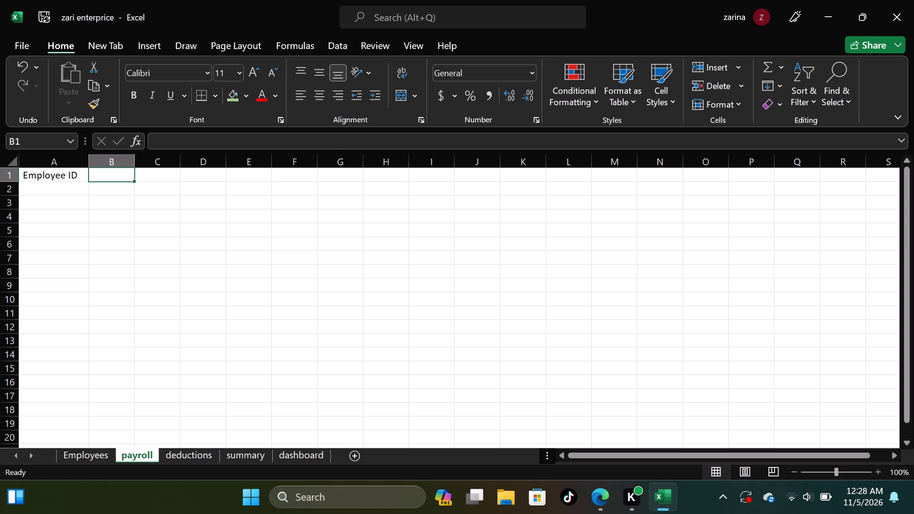
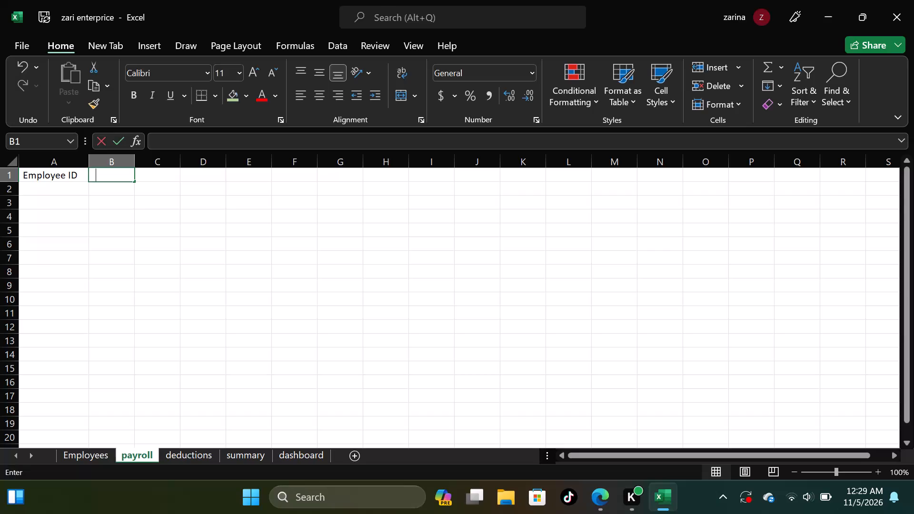
# Enter the header Employee Name in cell B1 of the payroll sheet and widen column B to fit the text.
pyautogui.press('BackSpace')
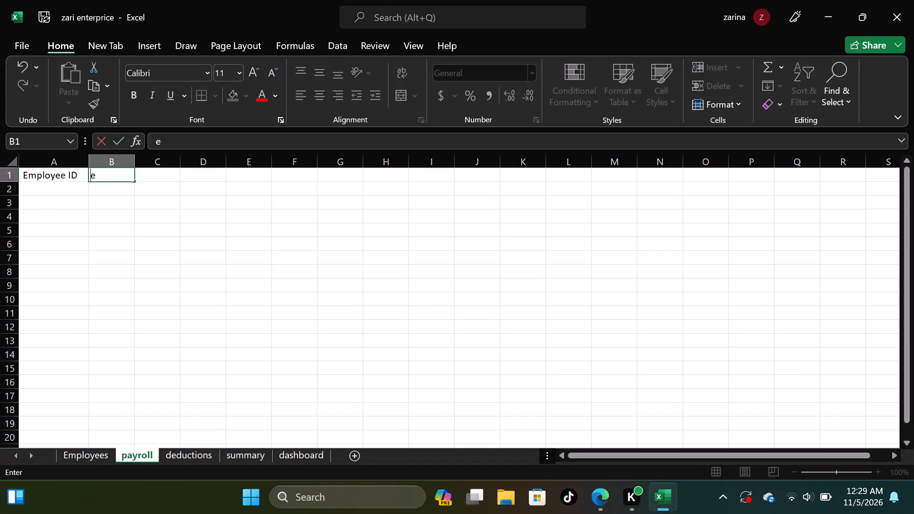
pyautogui.press('e')
pyautogui.write('mplo')
pyautogui.write('yee')
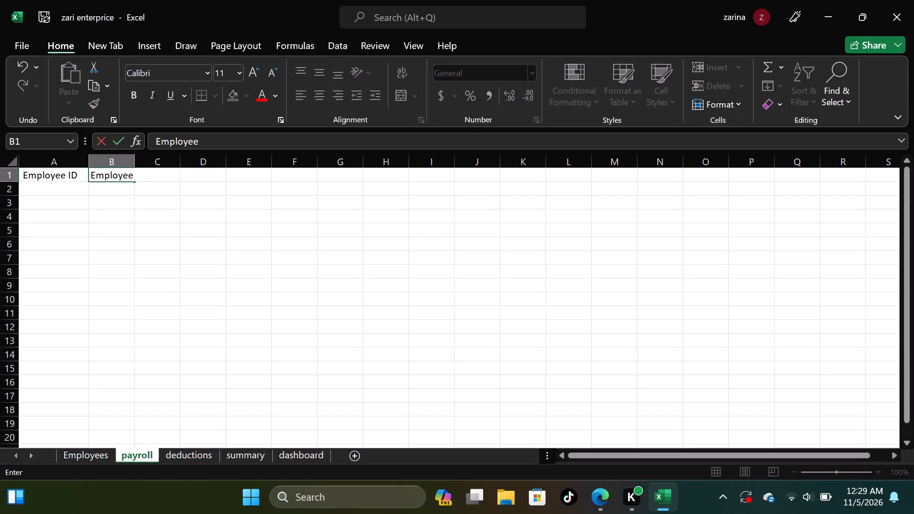
pyautogui.press('space')
pyautogui.write('ame')
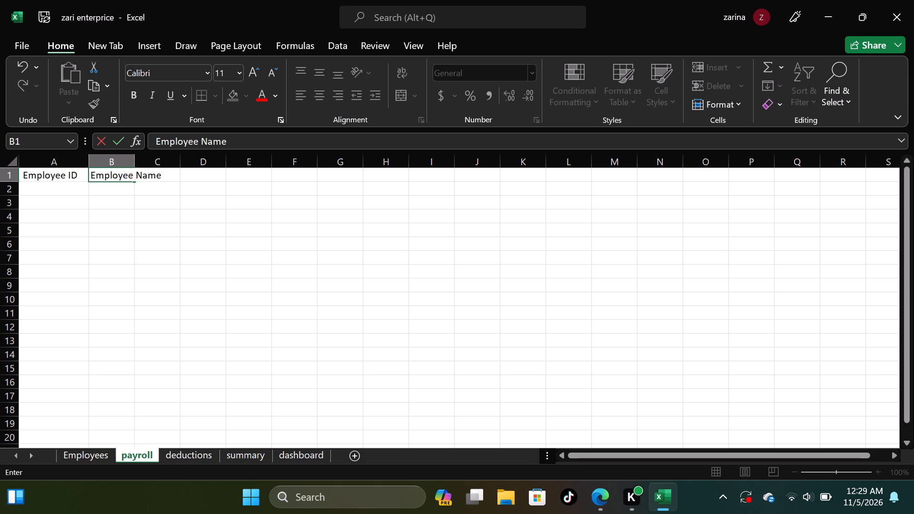
pyautogui.click(288, 240)
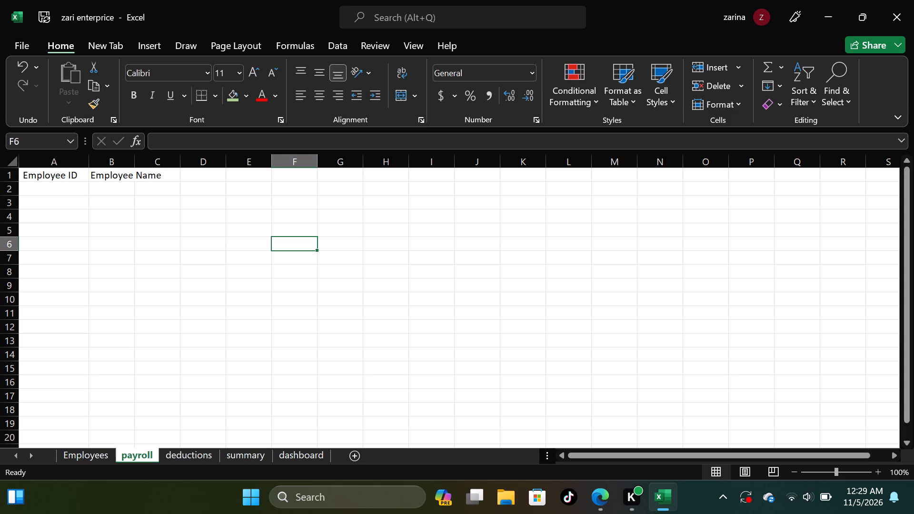
pyautogui.moveTo(138, 162); pyautogui.dragTo(178, 162)
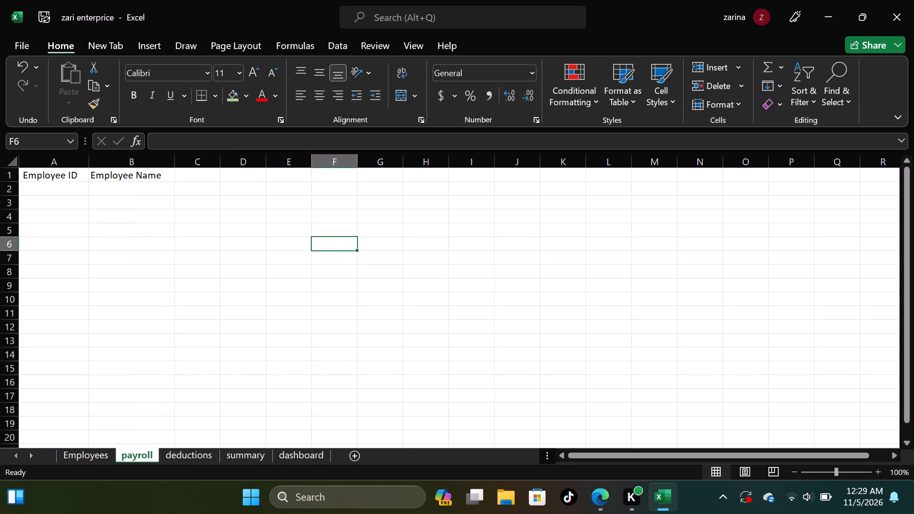
# Enter the header Basic Salary in cell C1 and widen column C to fit the text.
pyautogui.click(193, 174)
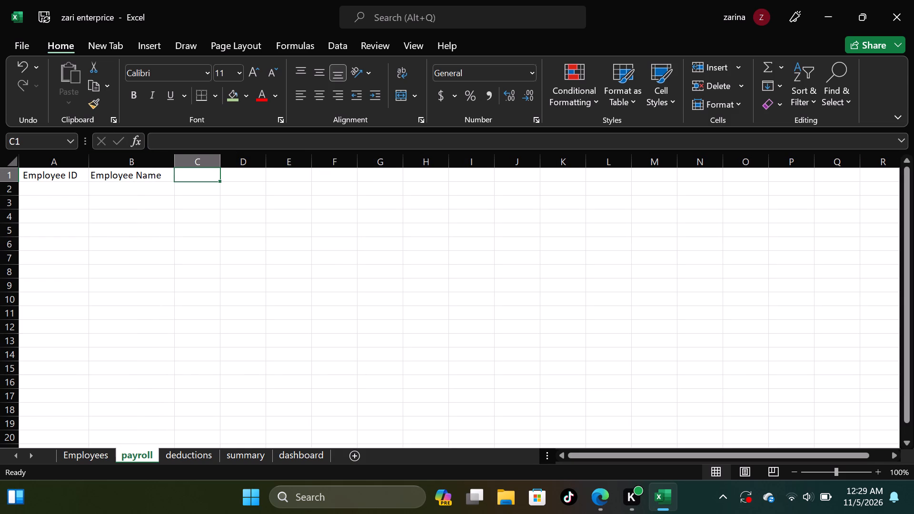
pyautogui.press('b')
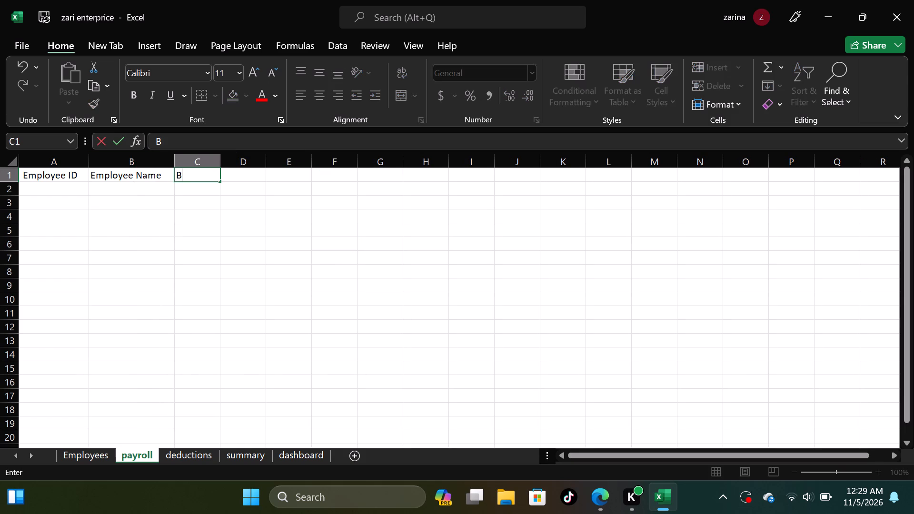
pyautogui.write('as')
pyautogui.write('ic')
pyautogui.press('space')
pyautogui.press('s')
pyautogui.write('alary')
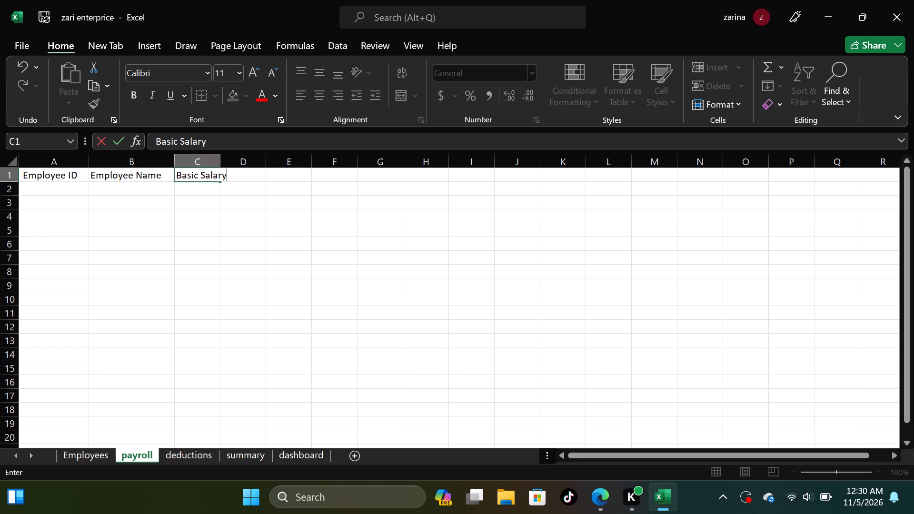
pyautogui.click(327, 212)
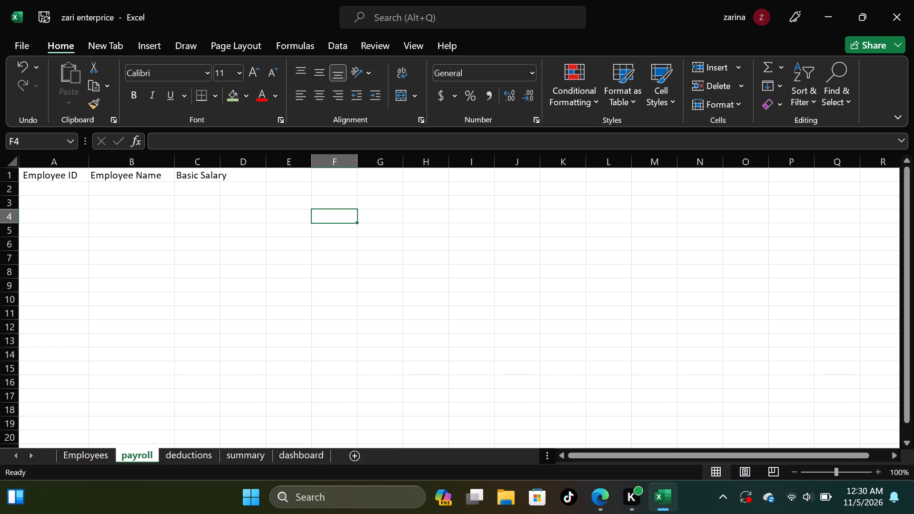
pyautogui.moveTo(222, 162); pyautogui.dragTo(260, 159)
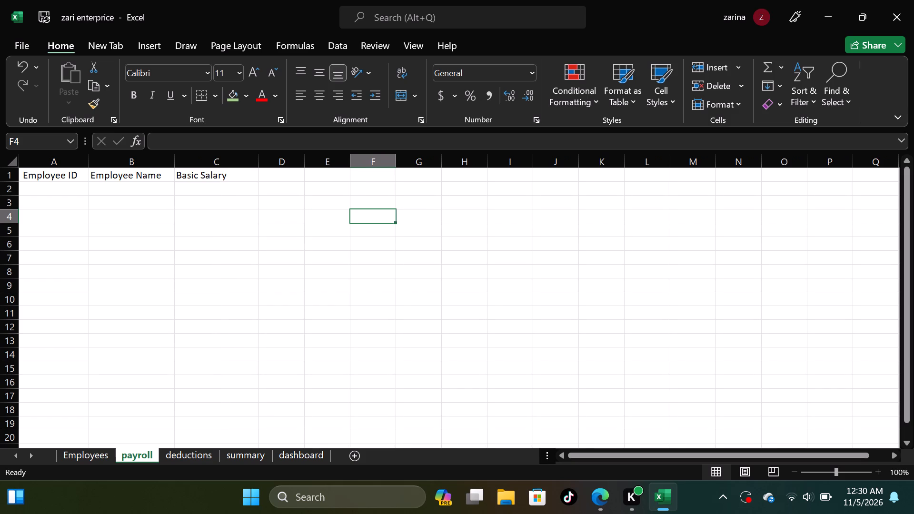
# Enter the header House Allowance in cell D1 and widen column D to fit the text.
pyautogui.click(286, 174)
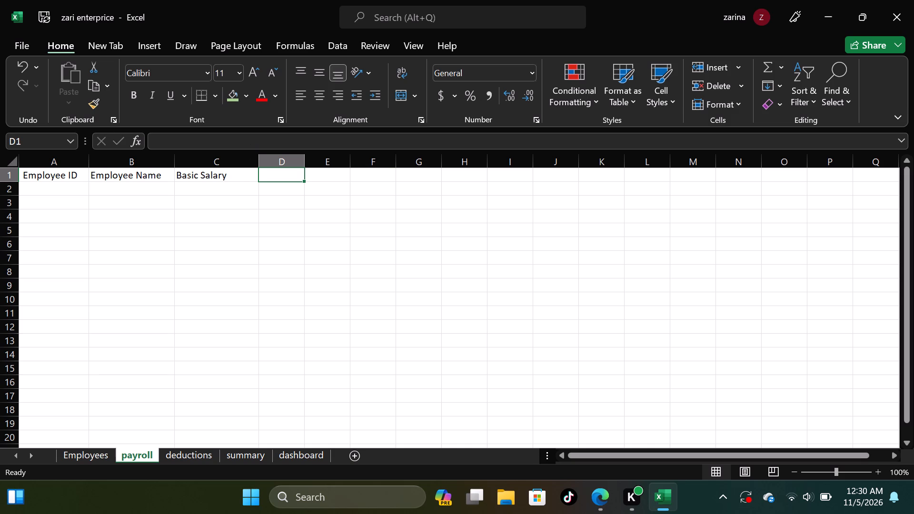
pyautogui.press('h')
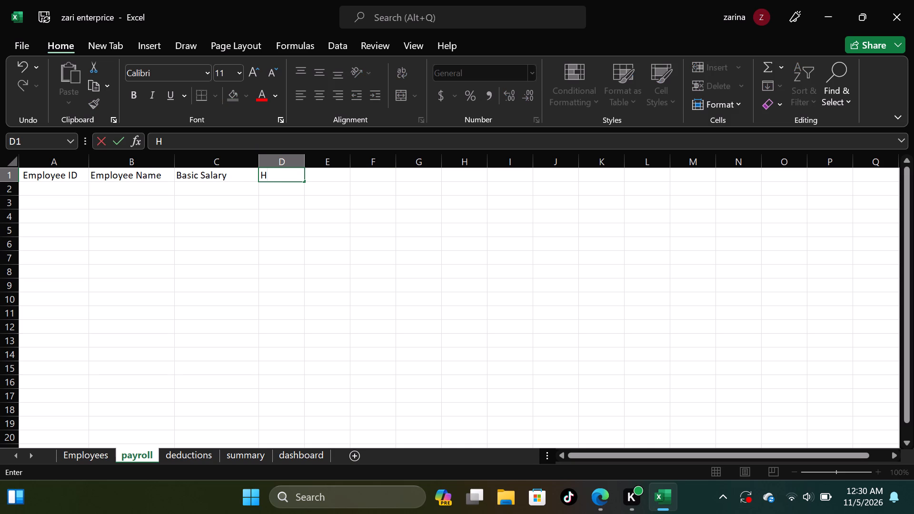
pyautogui.write('ou')
pyautogui.write('se')
pyautogui.press('space')
pyautogui.press('a')
pyautogui.write('ll')
pyautogui.write('owance')
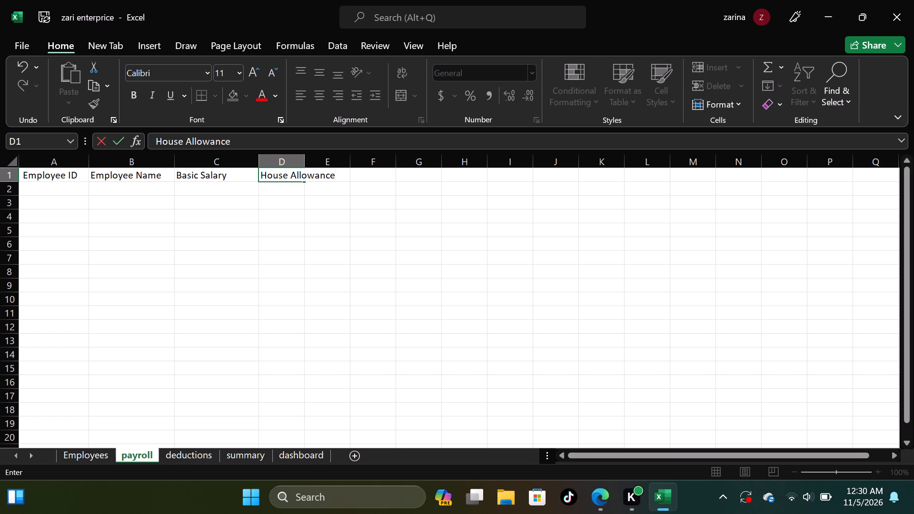
pyautogui.click(371, 189)
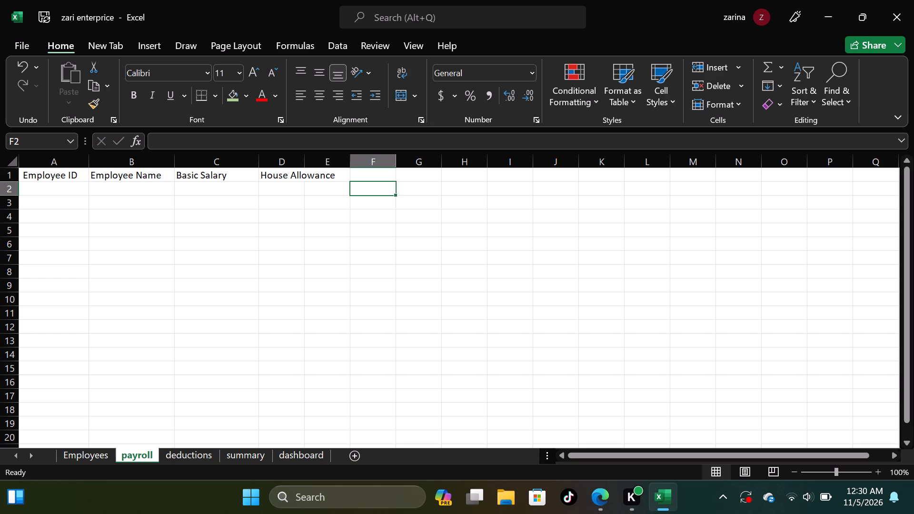
pyautogui.moveTo(308, 163); pyautogui.dragTo(334, 162)
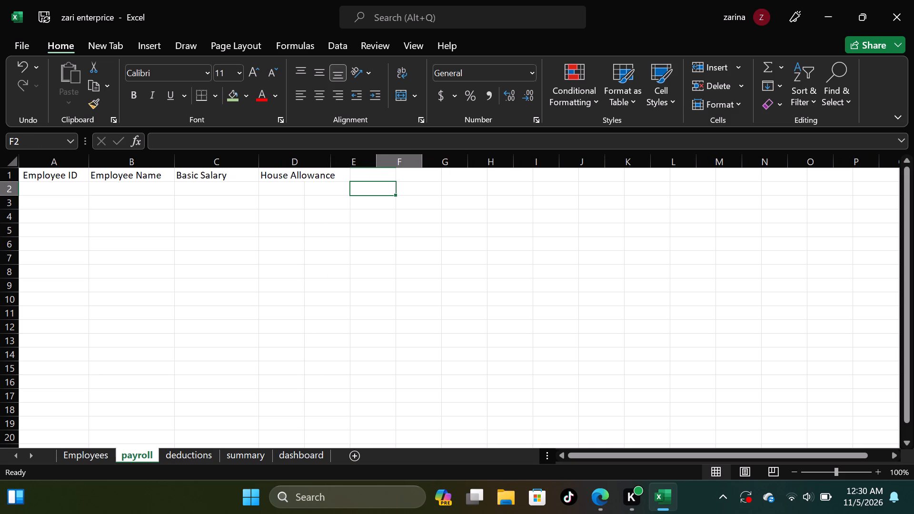
pyautogui.click(334, 162)
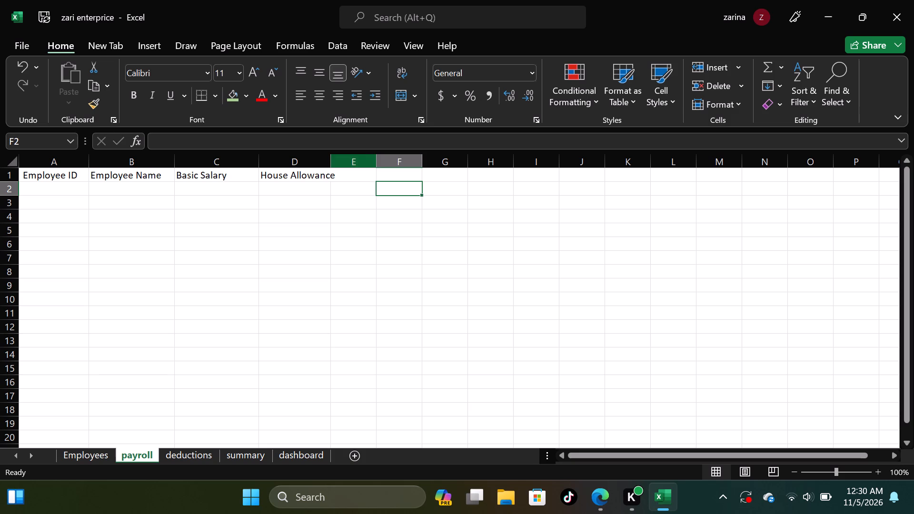
pyautogui.moveTo(329, 165); pyautogui.dragTo(347, 162)
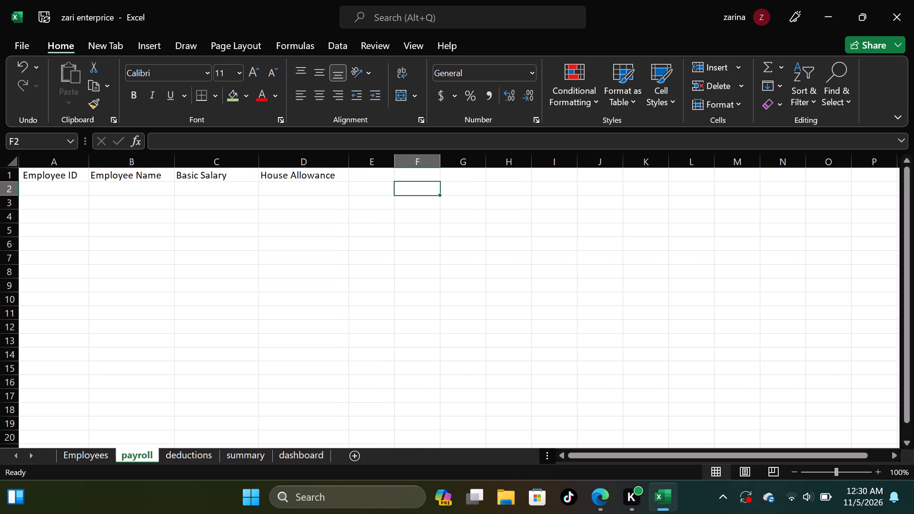
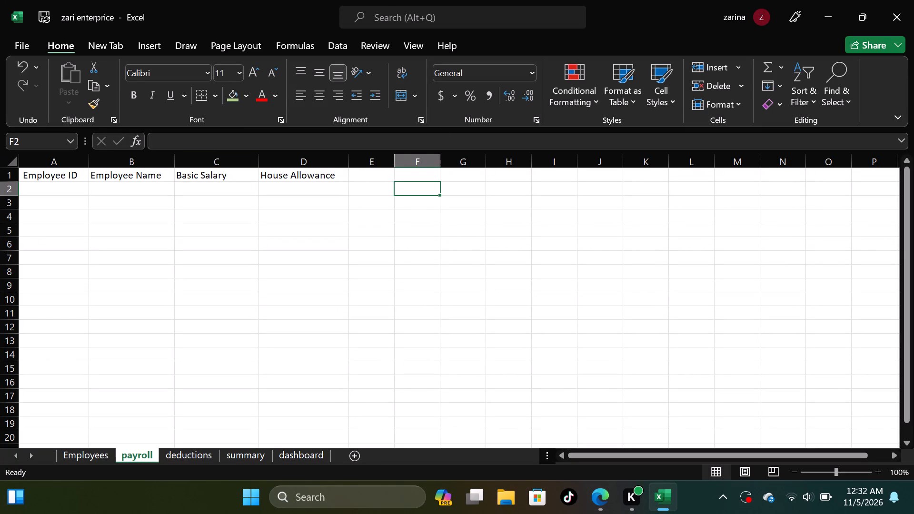
# Enter the header Transport in cell E1 of the payroll sheet.
pyautogui.click(368, 173)
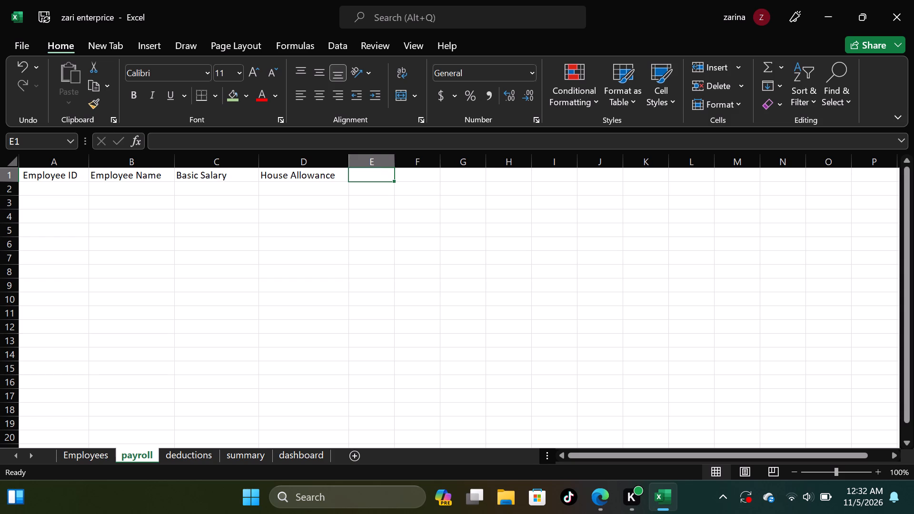
pyautogui.press('t')
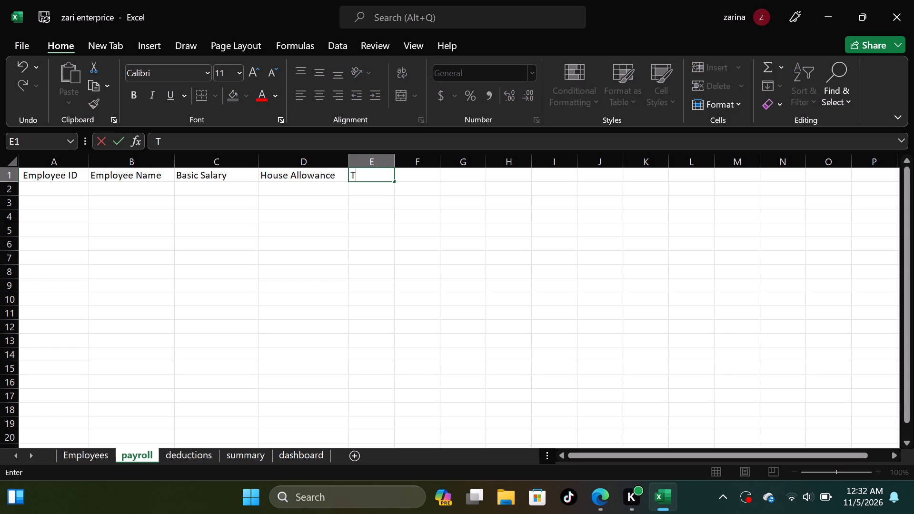
pyautogui.write('ra')
pyautogui.write('ns')
pyautogui.write('port')
pyautogui.click(471, 213)
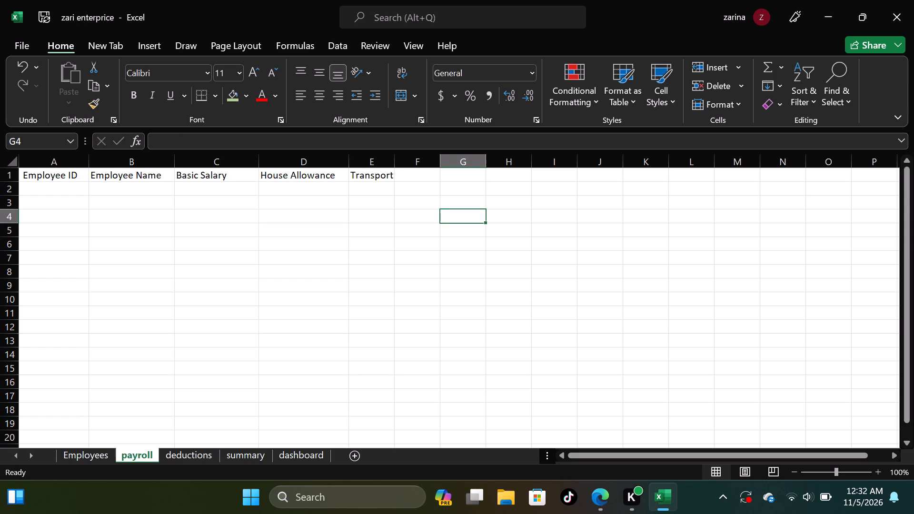
# Enter the header Gross Salary in cell F1 and widen column F to fit the text.
pyautogui.click(406, 178)
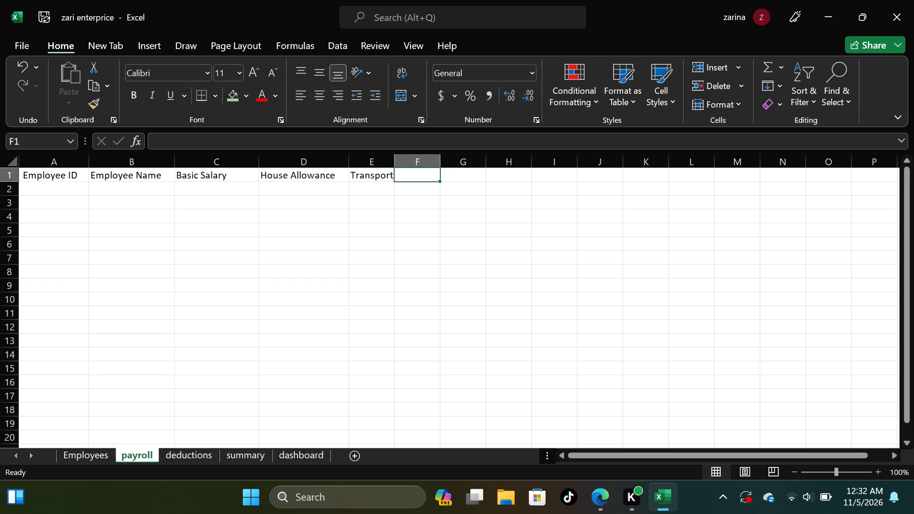
pyautogui.press('g')
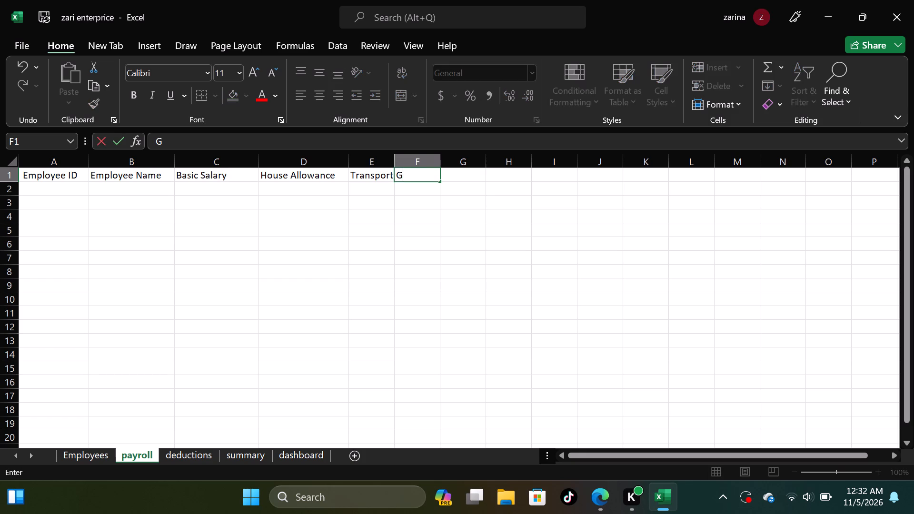
pyautogui.write('ro')
pyautogui.write('ss')
pyautogui.press('space')
pyautogui.press('s')
pyautogui.write('ala')
pyautogui.write('ry')
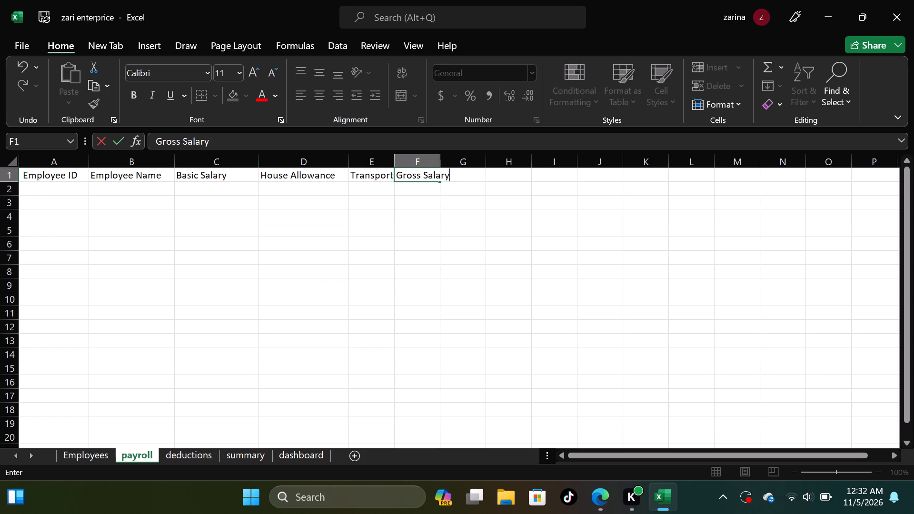
pyautogui.click(581, 216)
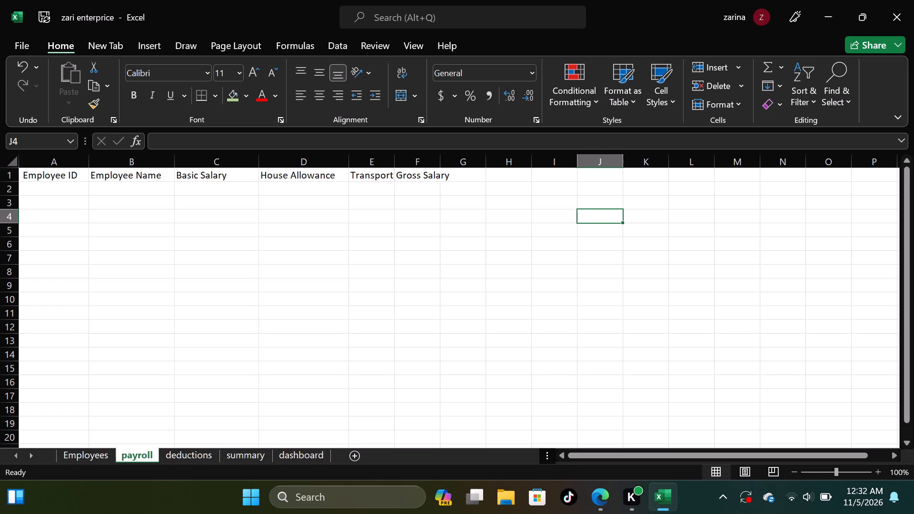
pyautogui.moveTo(439, 158); pyautogui.dragTo(461, 158)
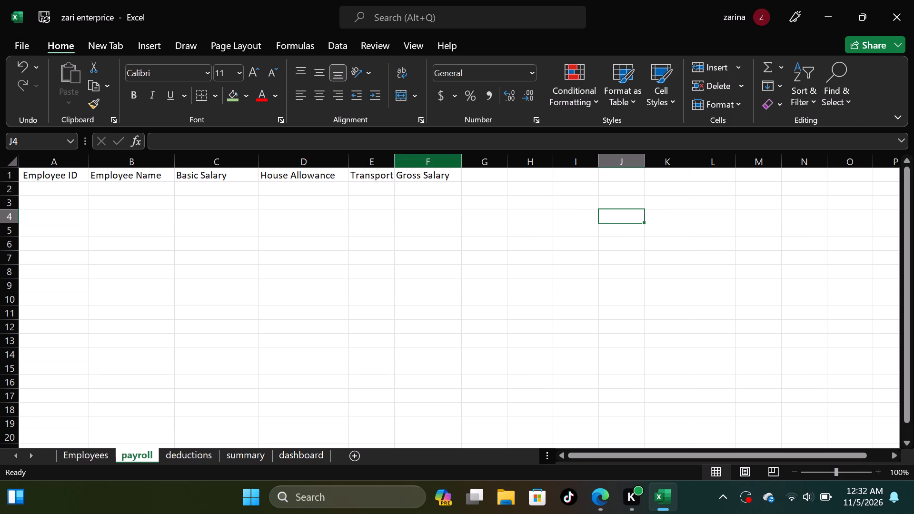
# Enter the statutory deduction headers PAYE, NSSF and SHIF in cells G1, H1 and I1.
pyautogui.click(484, 178)
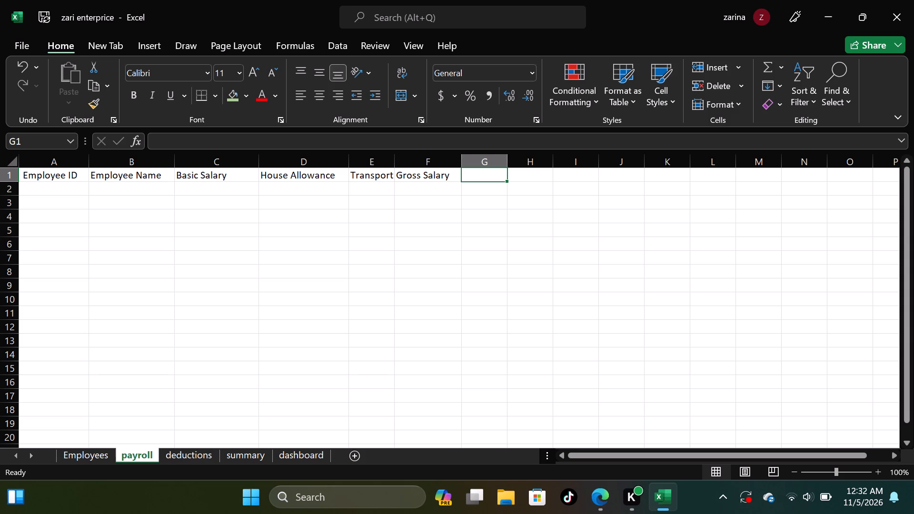
pyautogui.write('PA')
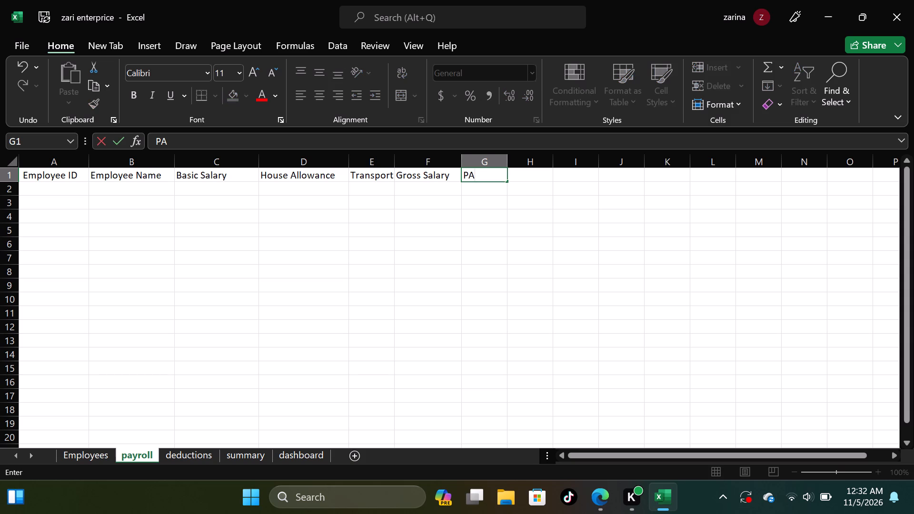
pyautogui.write('YE')
pyautogui.press('Right')
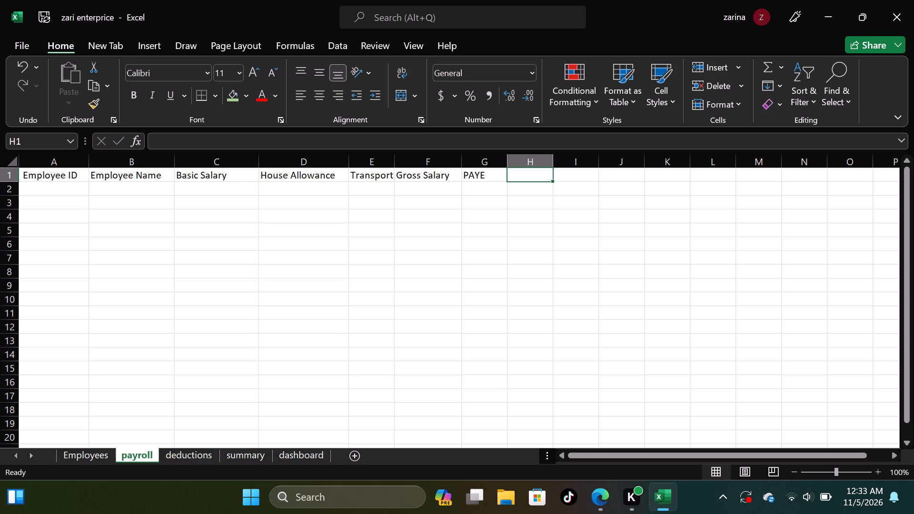
pyautogui.press('n')
pyautogui.write('SS')
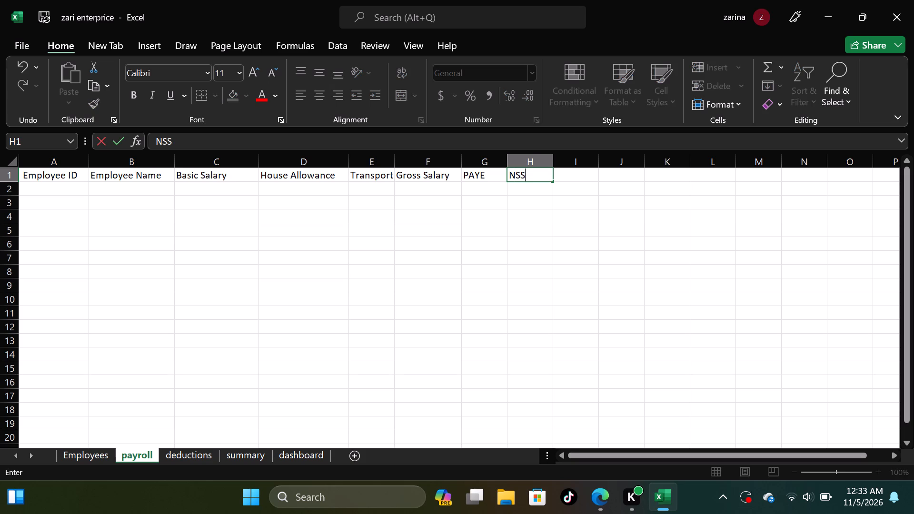
pyautogui.press('f')
pyautogui.press('Right')
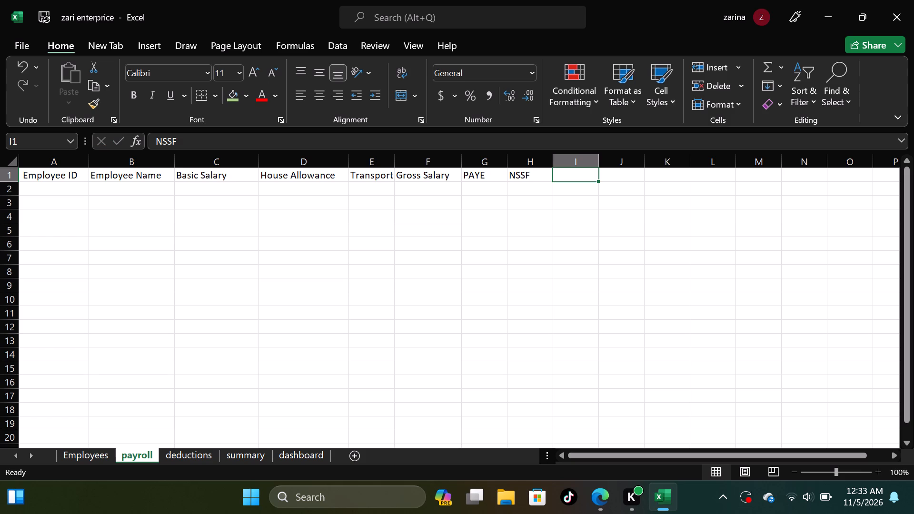
pyautogui.press('s')
pyautogui.press('h')
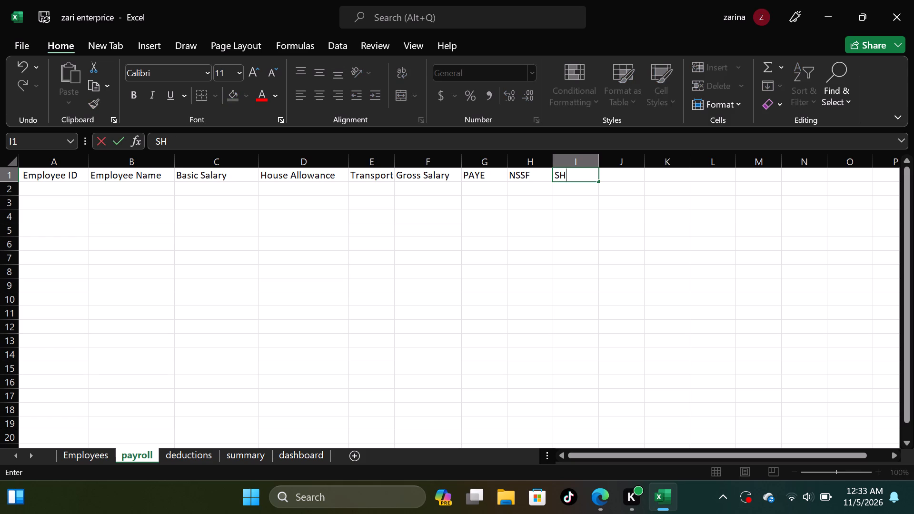
pyautogui.press('i')
pyautogui.press('f')
pyautogui.press('Right')
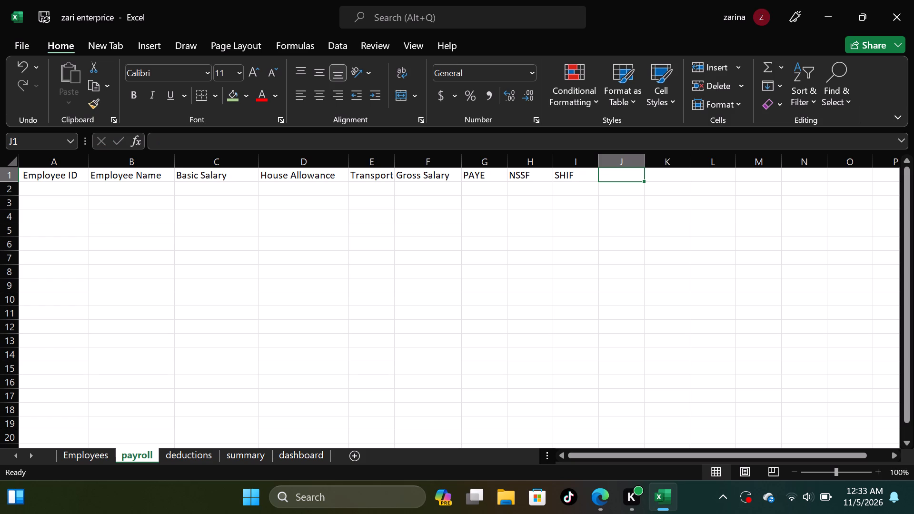
# Enter the header Other Deductions in cell J1 and widen column J to fit the text.
pyautogui.press('o')
pyautogui.write('ther')
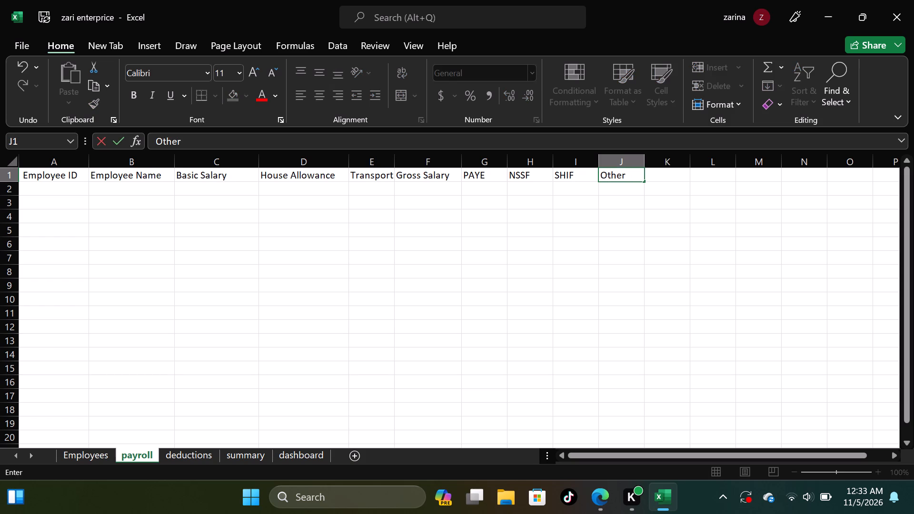
pyautogui.press('space')
pyautogui.press('d')
pyautogui.write('ed')
pyautogui.write('uction')
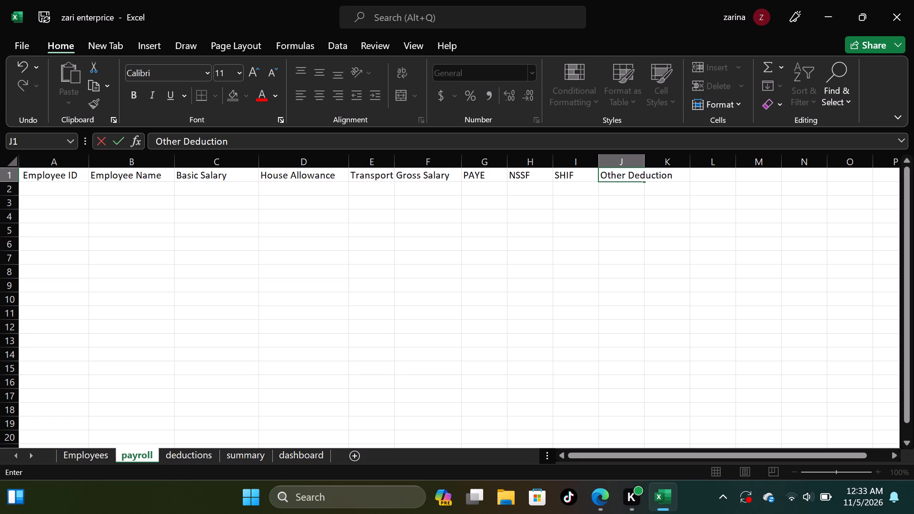
pyautogui.press('s')
pyautogui.click(761, 229)
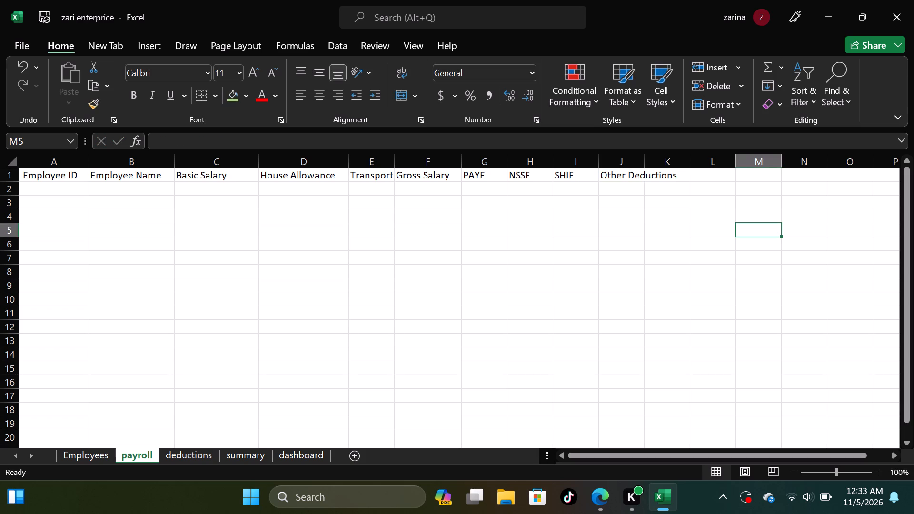
pyautogui.moveTo(646, 161); pyautogui.dragTo(678, 158)
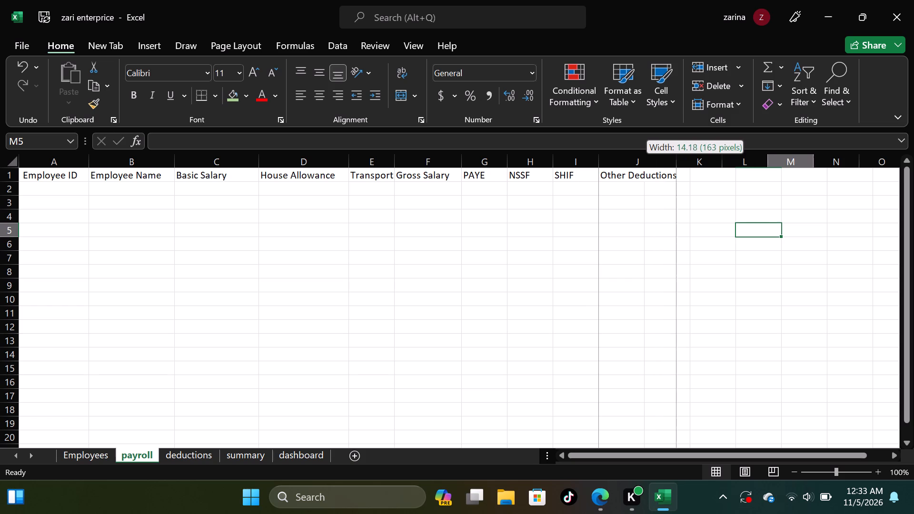
pyautogui.moveTo(678, 158); pyautogui.dragTo(682, 158)
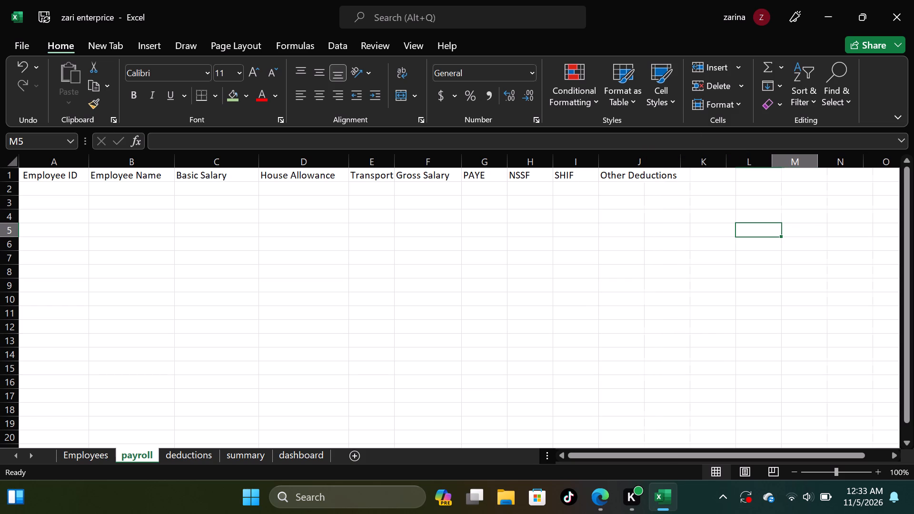
# Enter the header Total Deductions in cell K1 of the payroll sheet and widen column K to fit the text.
pyautogui.click(703, 175)
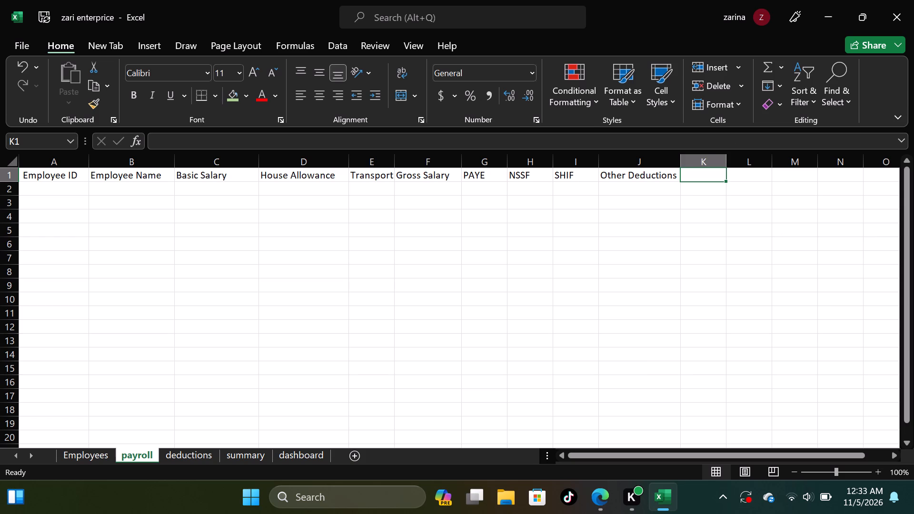
pyautogui.press('t')
pyautogui.write('otal')
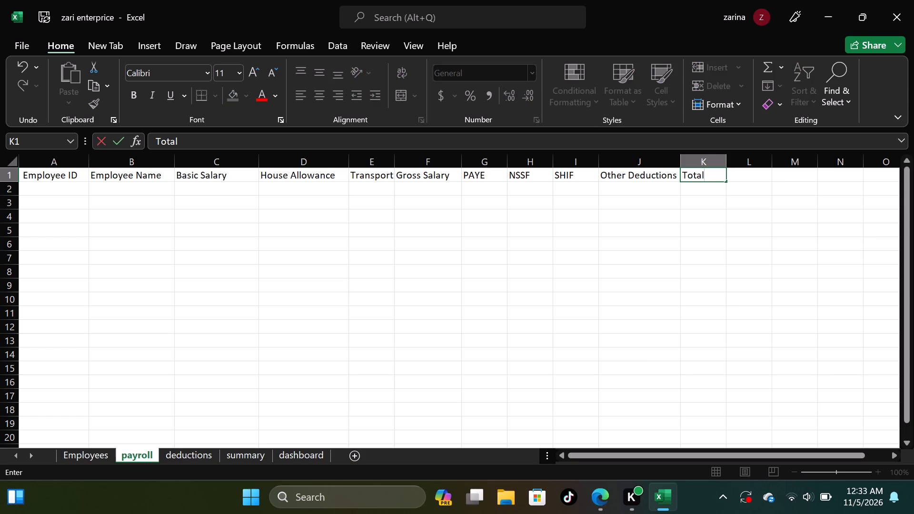
pyautogui.press('space')
pyautogui.press('space')
pyautogui.press('d')
pyautogui.press('BackSpace')
pyautogui.press('d')
pyautogui.write('ed')
pyautogui.press('u')
pyautogui.write('ction')
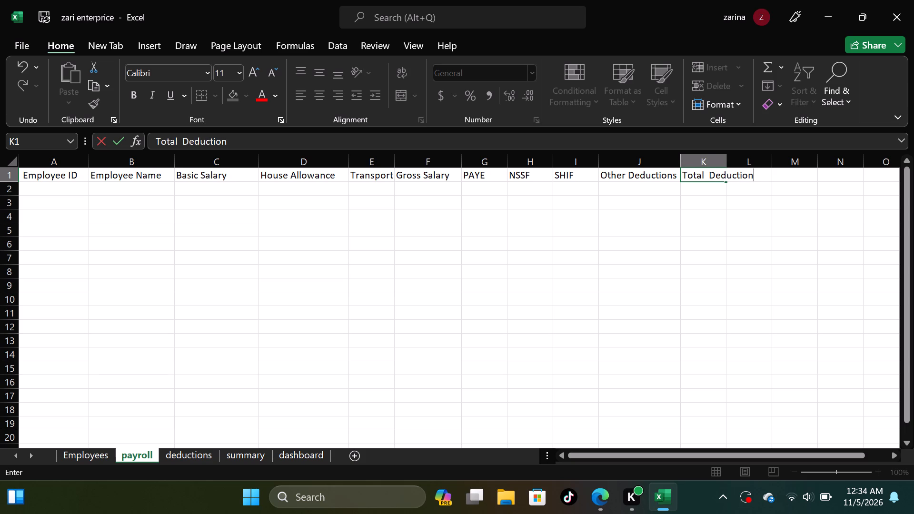
pyautogui.press('s')
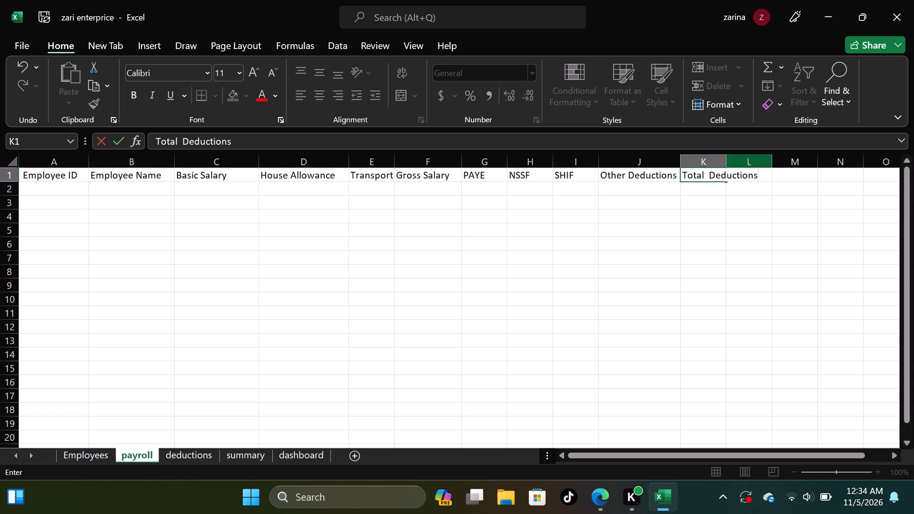
pyautogui.click(795, 250)
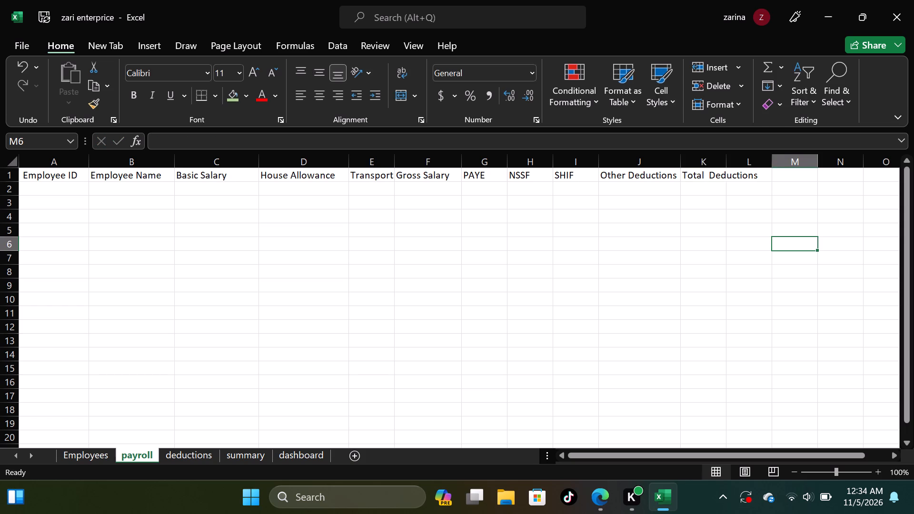
pyautogui.moveTo(727, 161); pyautogui.dragTo(756, 158)
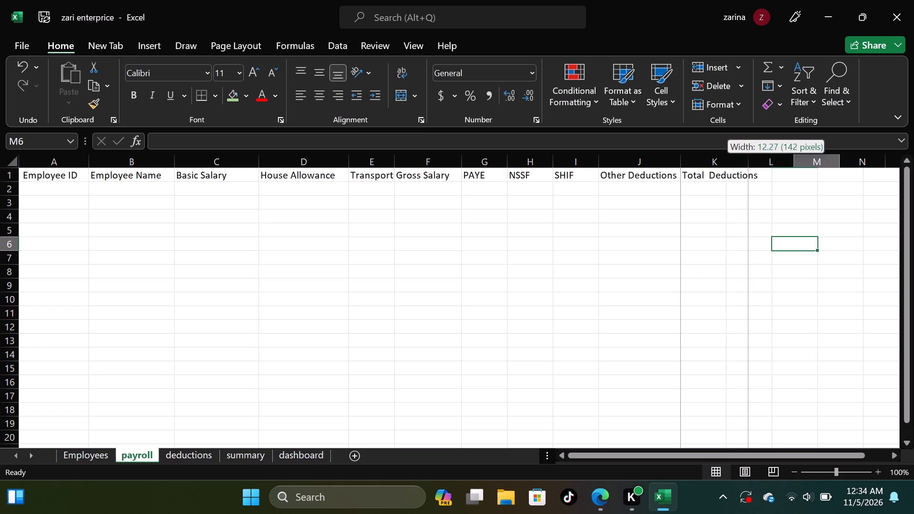
pyautogui.moveTo(756, 158); pyautogui.dragTo(763, 157)
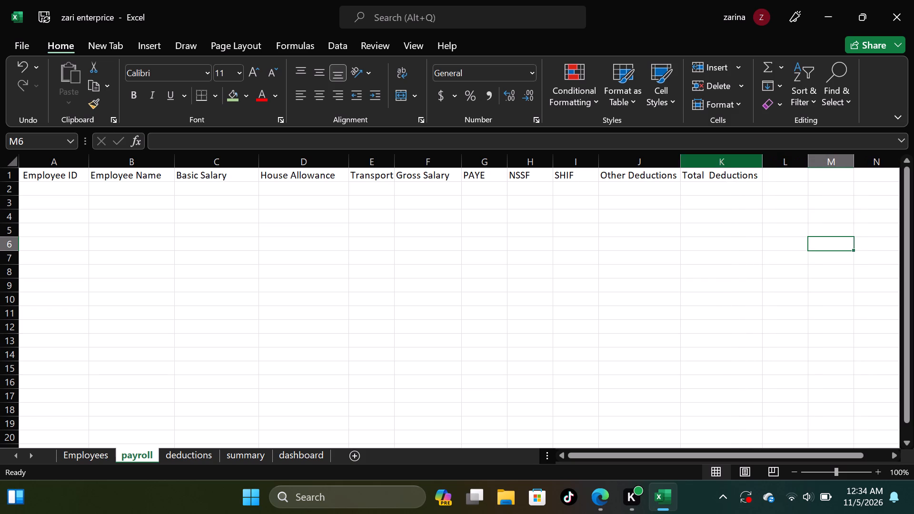
# Enter the header Net Salary in cell L1 and widen column L slightly beyond the text.
pyautogui.click(780, 179)
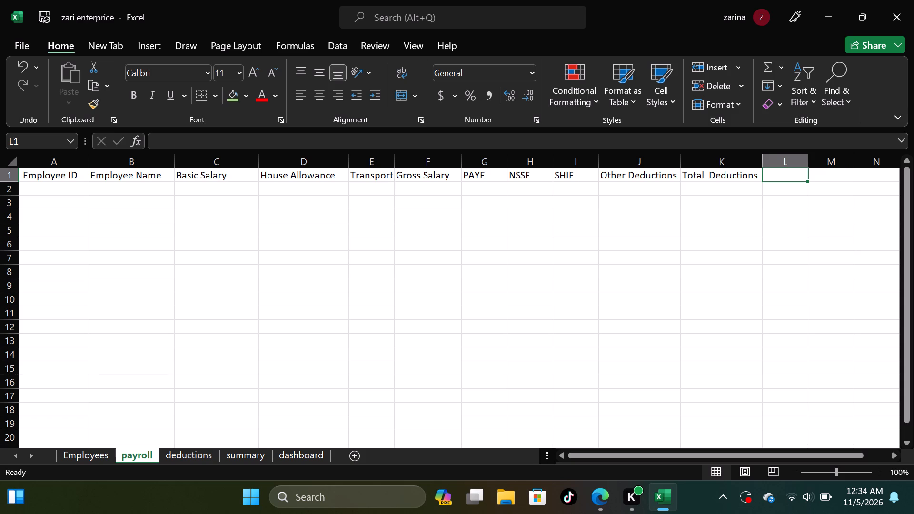
pyautogui.press('n')
pyautogui.write('et')
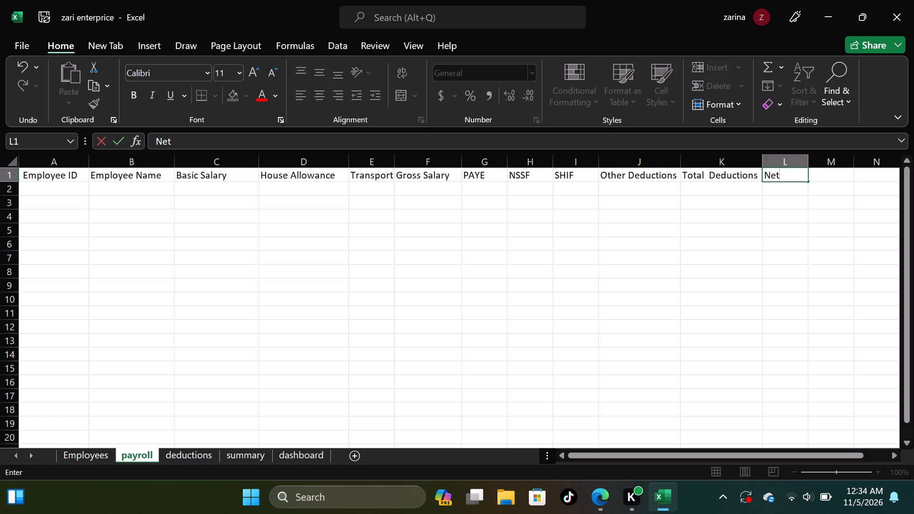
pyautogui.press('space')
pyautogui.press('s')
pyautogui.press('a')
pyautogui.write('lary')
pyautogui.click(850, 280)
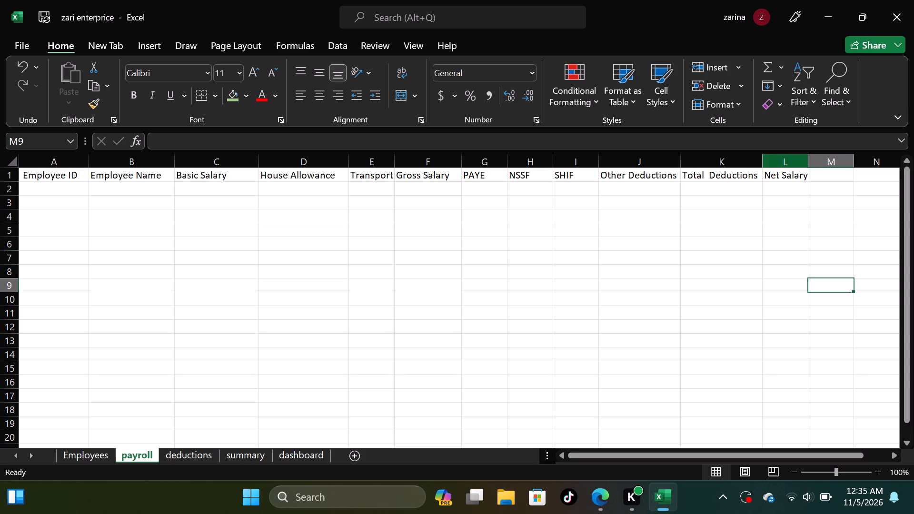
pyautogui.click(820, 167)
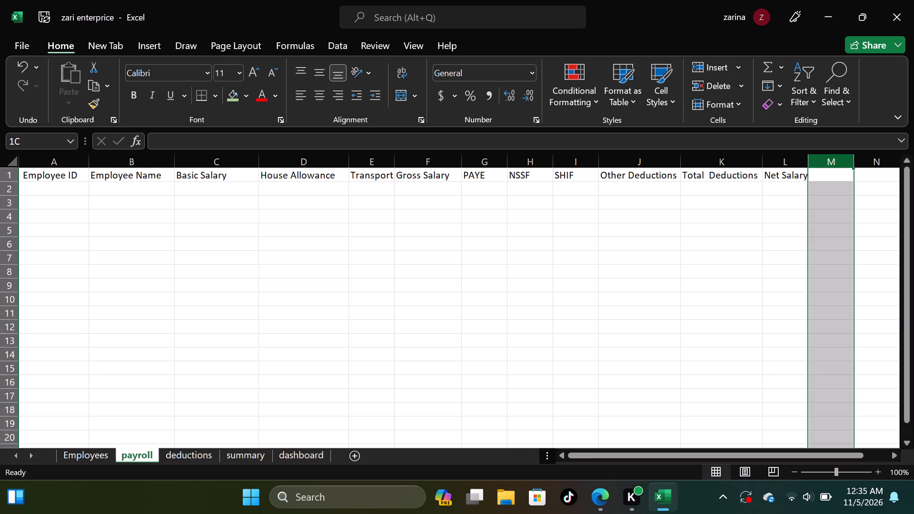
pyautogui.click(775, 251)
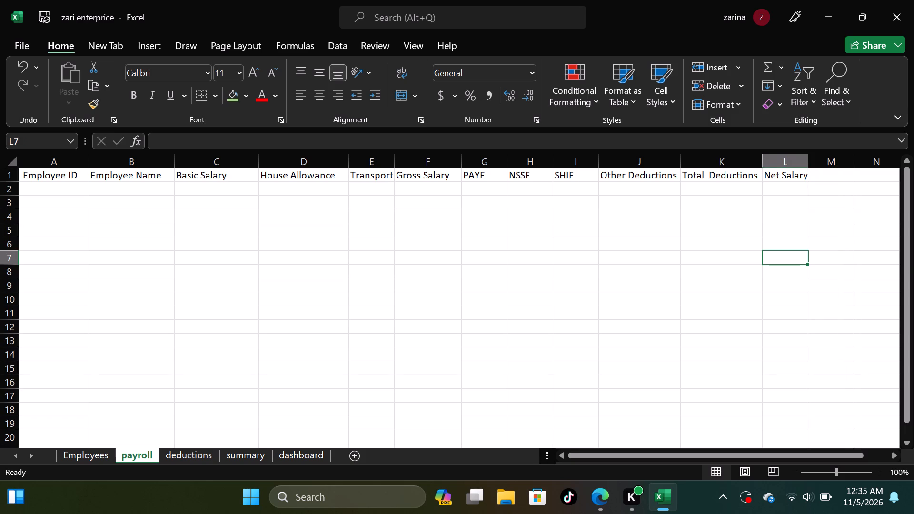
pyautogui.click(883, 266)
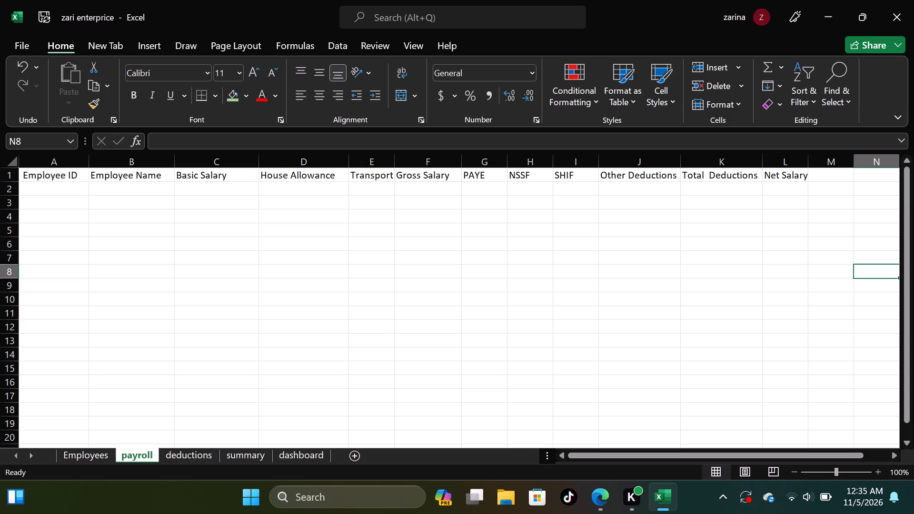
pyautogui.moveTo(808, 162); pyautogui.dragTo(831, 162)
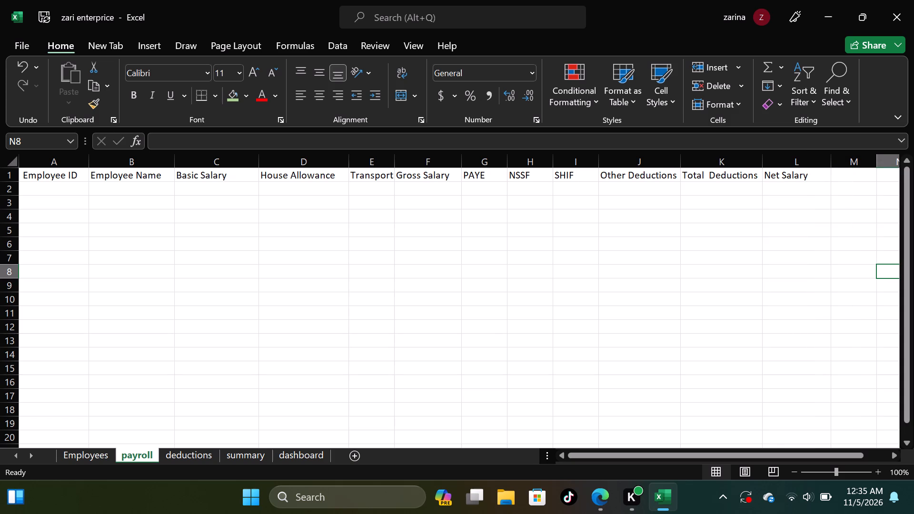
pyautogui.click(831, 162)
# Enter the employee IDs E001 and E002 in cells A2 and A3 of the payroll sheet.
pyautogui.click(50, 187)
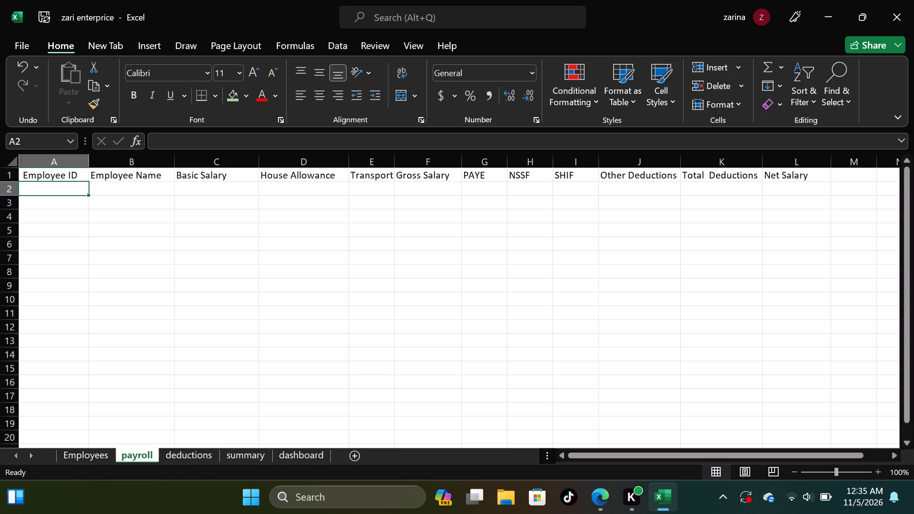
pyautogui.press('e')
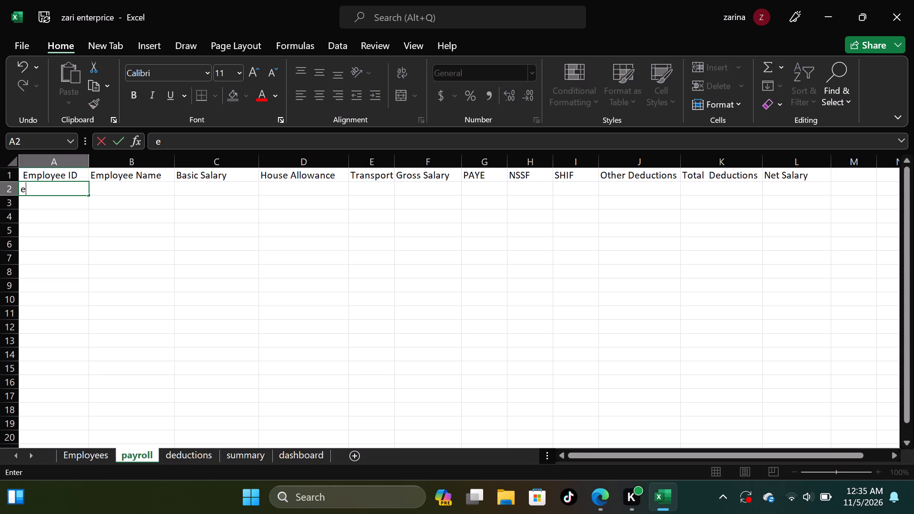
pyautogui.press('BackSpace')
pyautogui.press('e')
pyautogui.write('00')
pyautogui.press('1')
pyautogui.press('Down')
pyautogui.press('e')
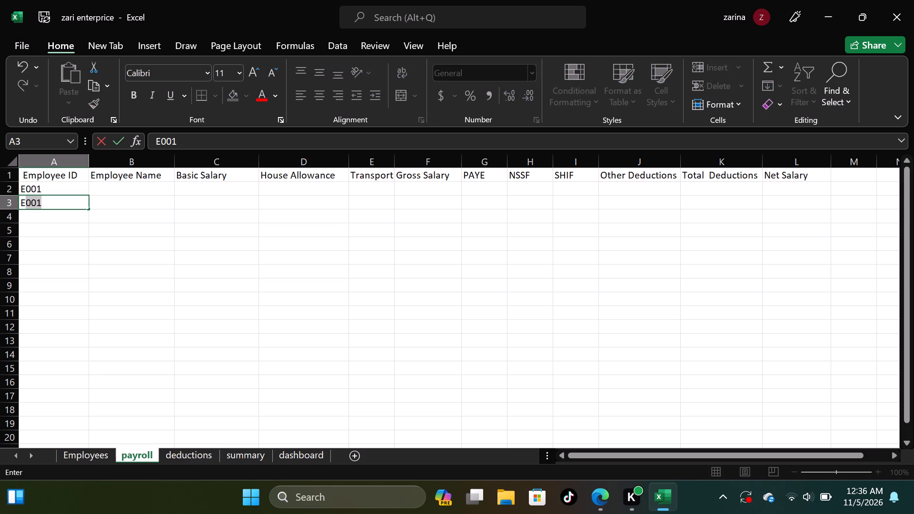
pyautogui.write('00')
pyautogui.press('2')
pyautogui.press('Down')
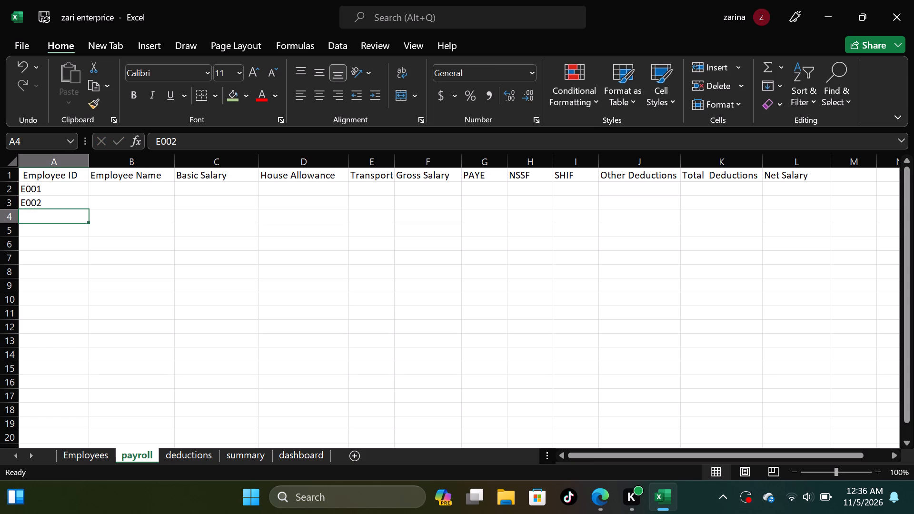
# Continue the Employee ID column with E003, E004 and E005 in cells A4 to A6.
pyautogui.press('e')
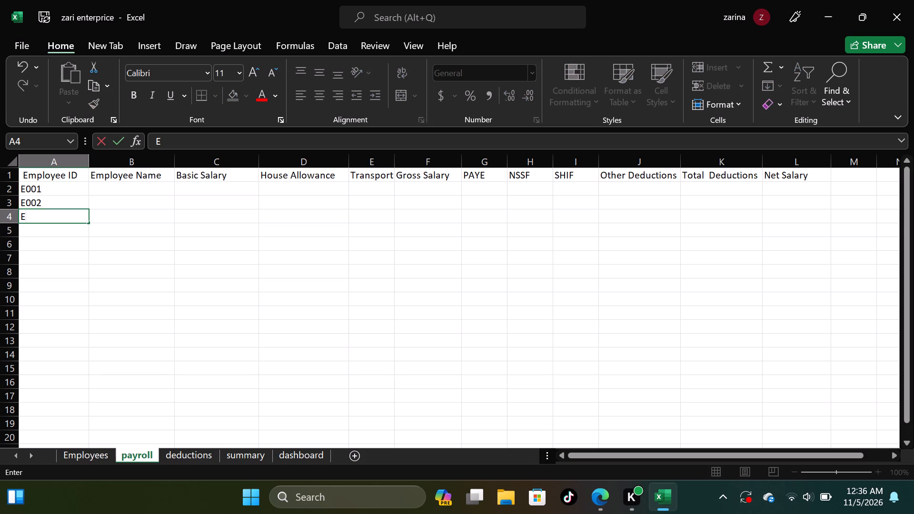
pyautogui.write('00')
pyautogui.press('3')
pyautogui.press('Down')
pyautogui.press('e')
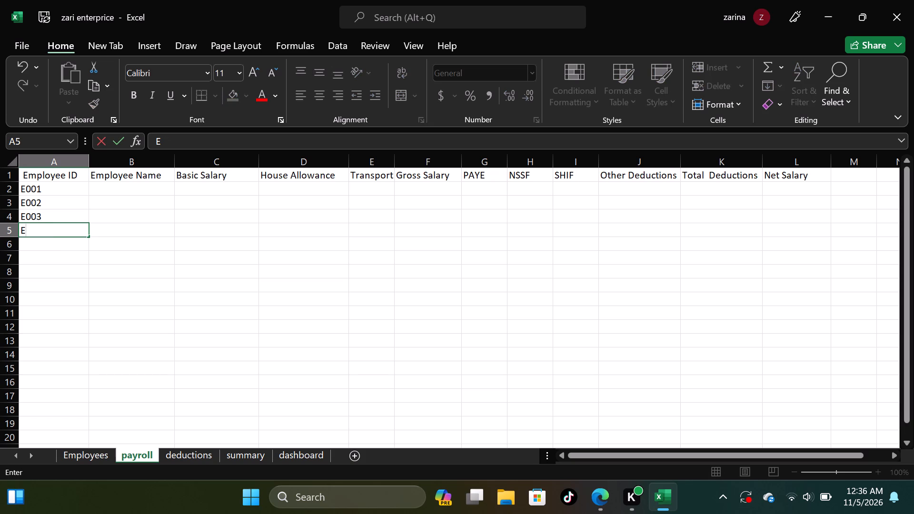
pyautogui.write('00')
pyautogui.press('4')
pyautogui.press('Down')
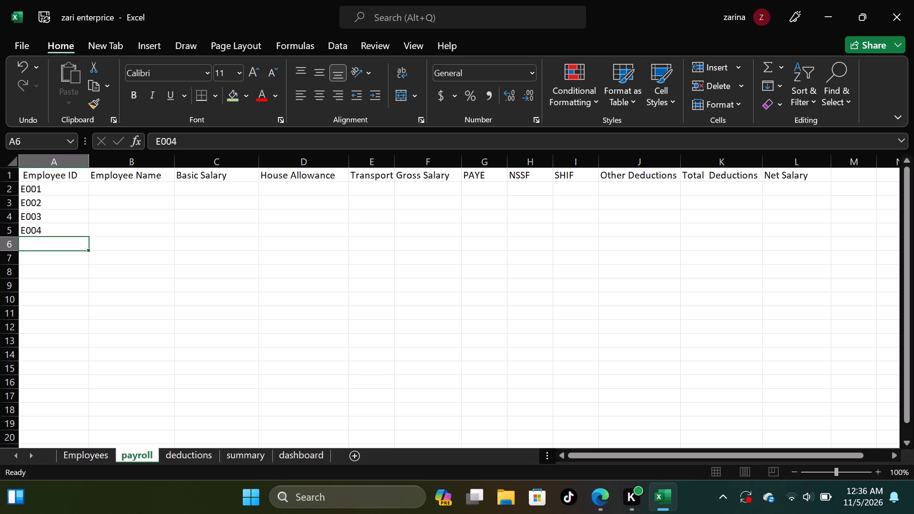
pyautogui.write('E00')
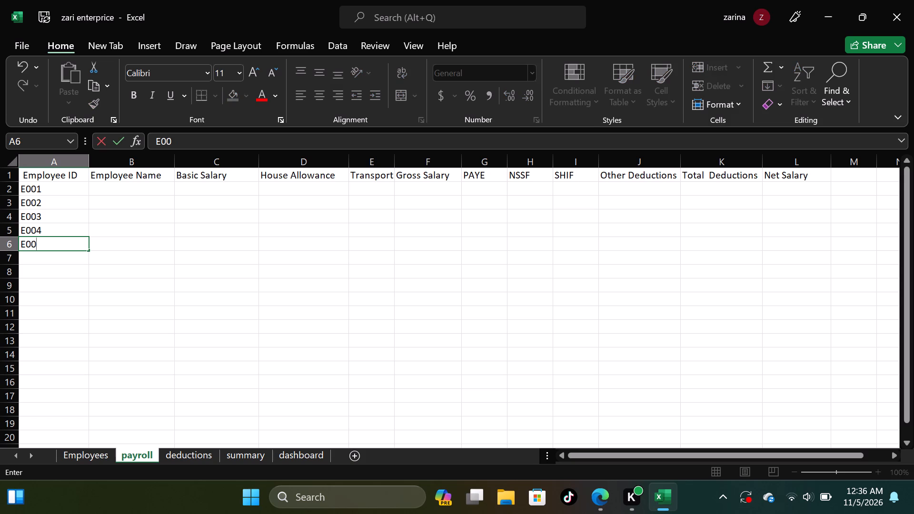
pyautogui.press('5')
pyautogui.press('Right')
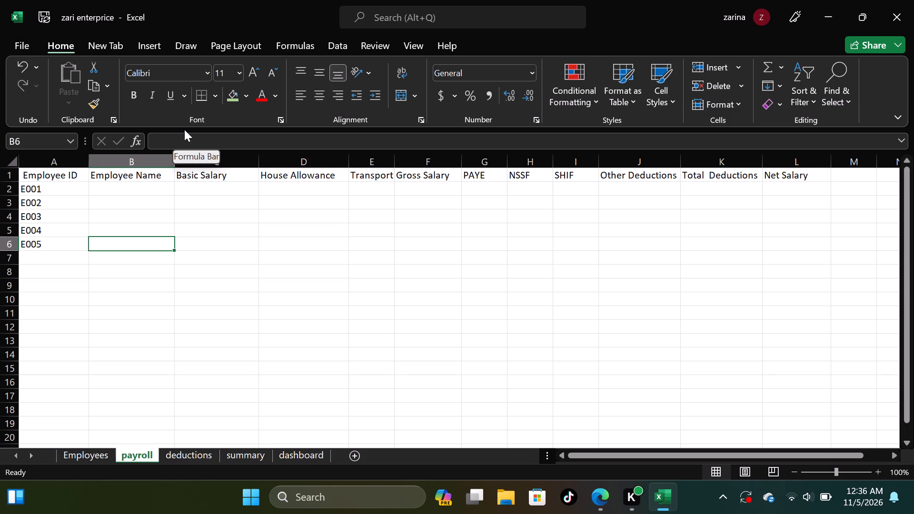
# Start a VLOOKUP formula in cell B2 under Employee Name, with A2 as the lookup value.
pyautogui.click(114, 189)
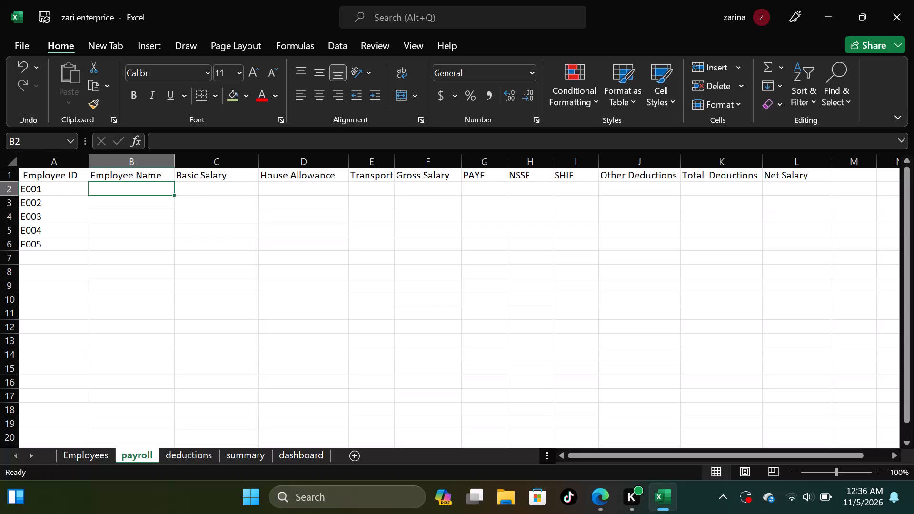
pyautogui.click(166, 141)
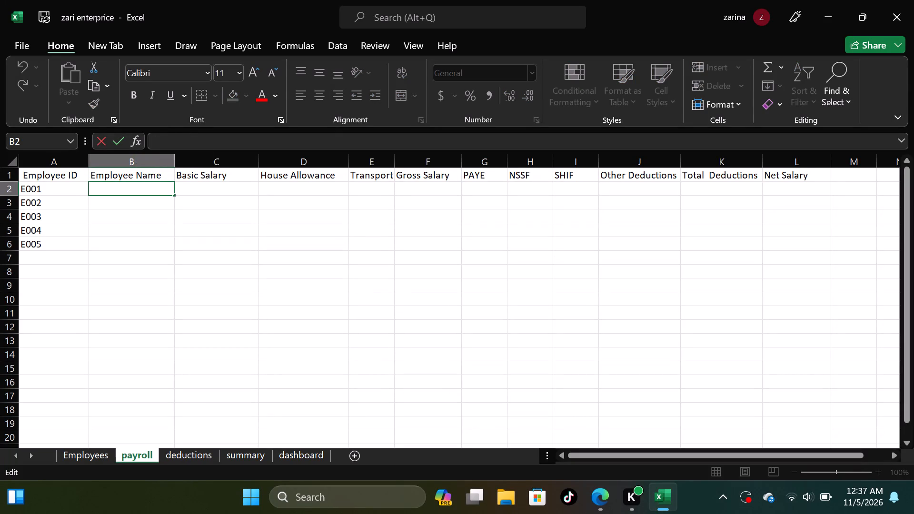
pyautogui.press('=')
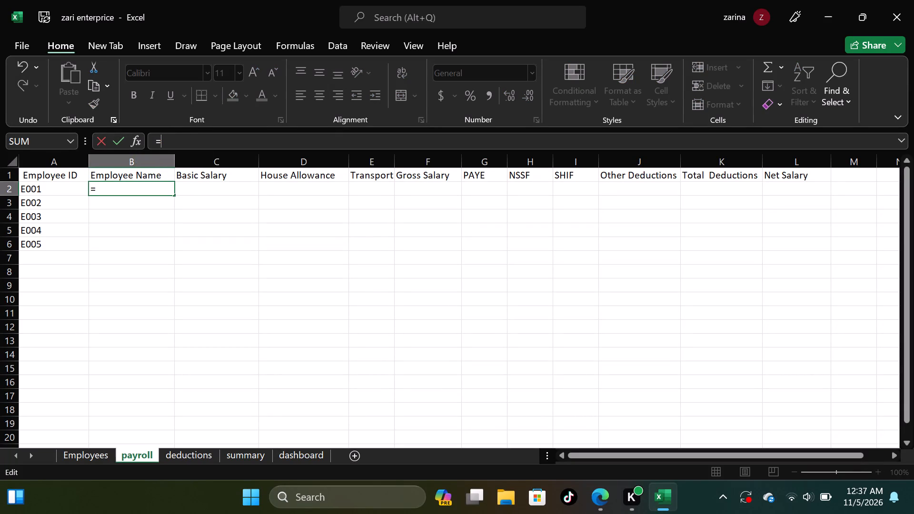
pyautogui.press('v')
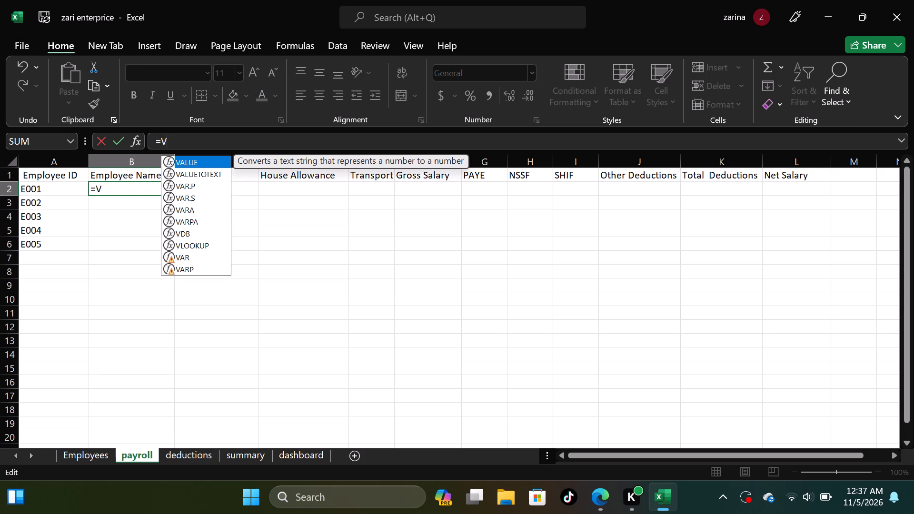
pyautogui.write('LOO')
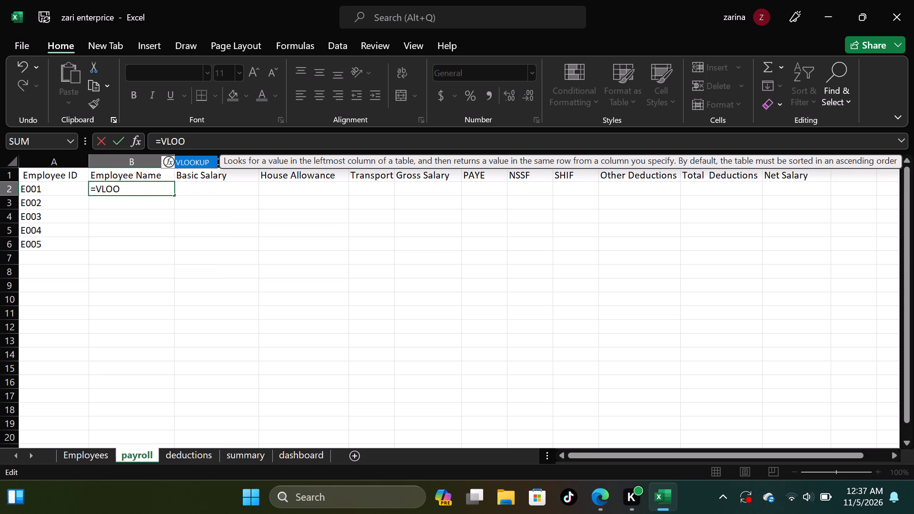
pyautogui.press('k')
pyautogui.press('y')
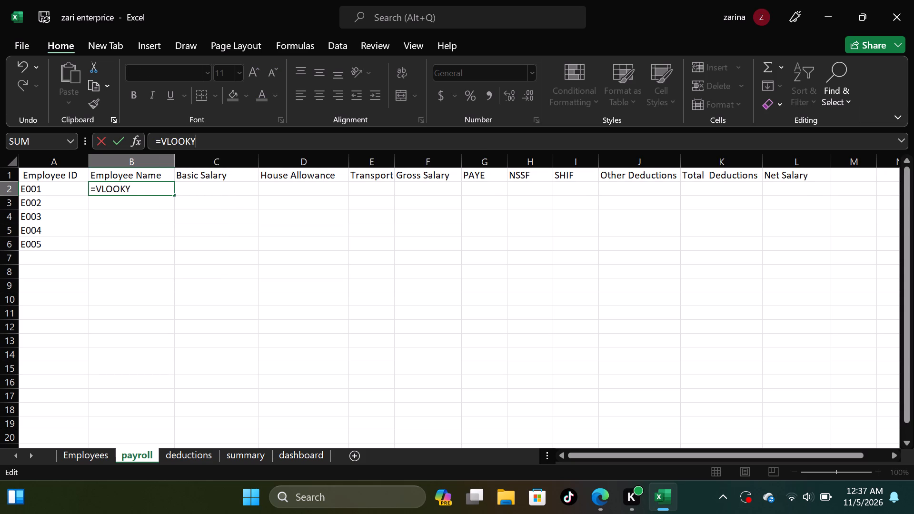
pyautogui.press('BackSpace')
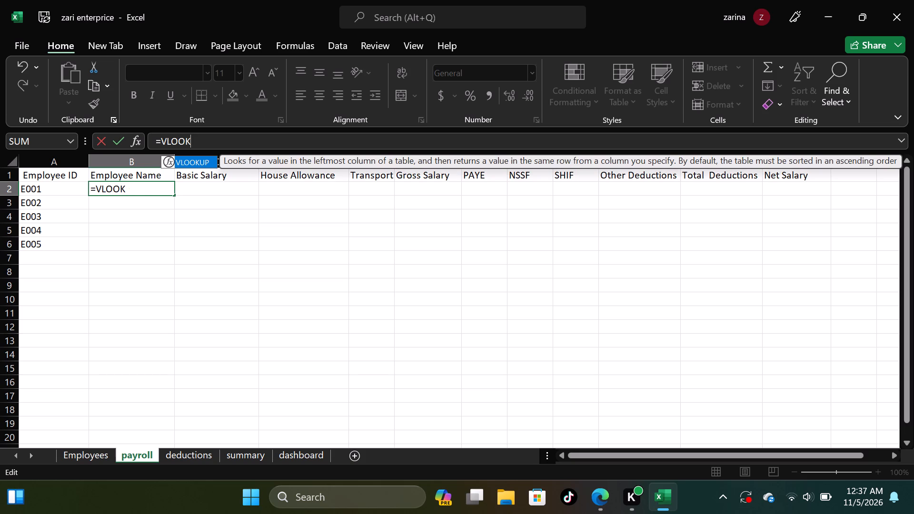
pyautogui.press('u')
pyautogui.press('p')
pyautogui.hotkey('shift', '(')
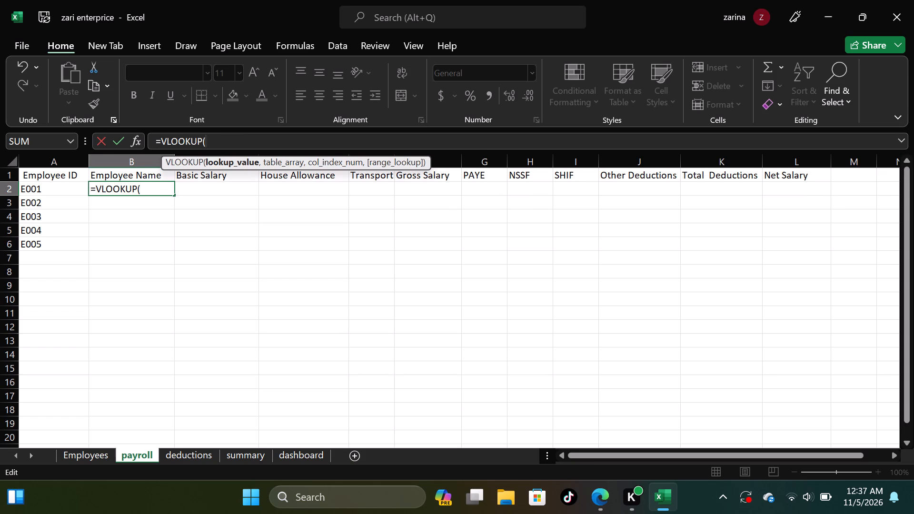
pyautogui.press('a')
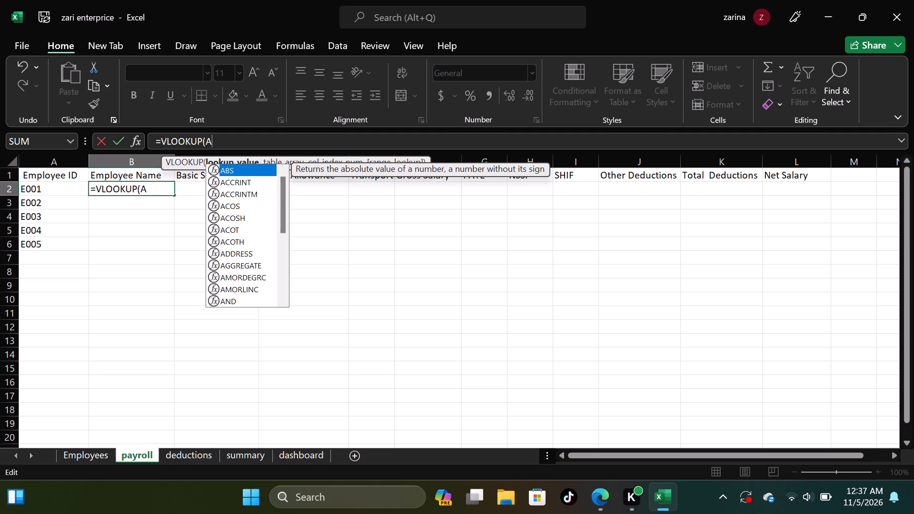
pyautogui.press('2')
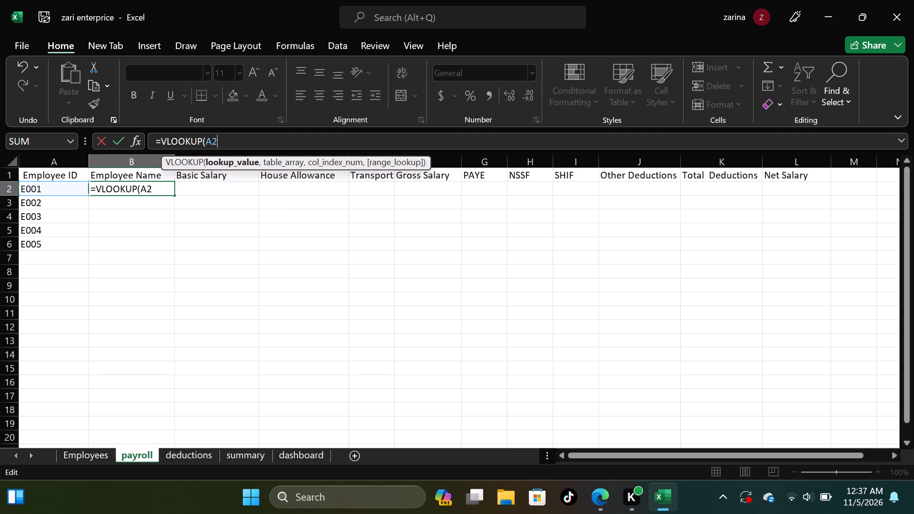
pyautogui.press(',')
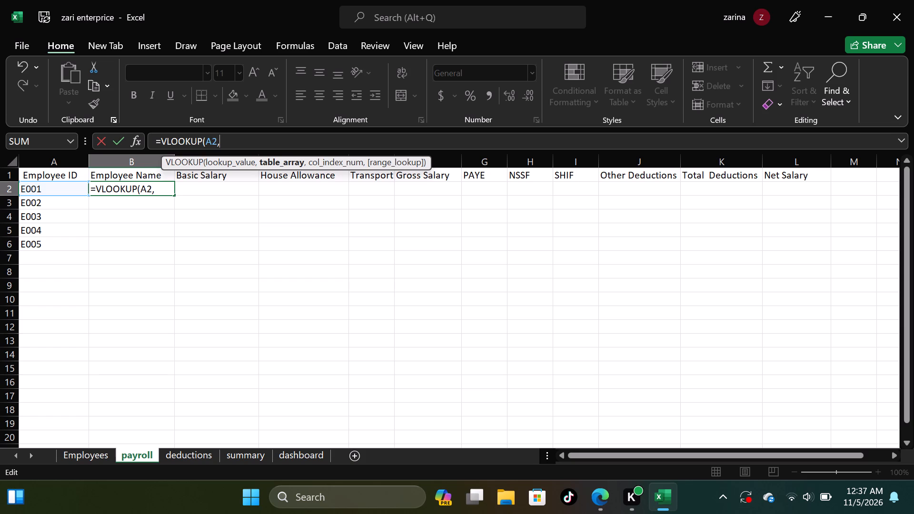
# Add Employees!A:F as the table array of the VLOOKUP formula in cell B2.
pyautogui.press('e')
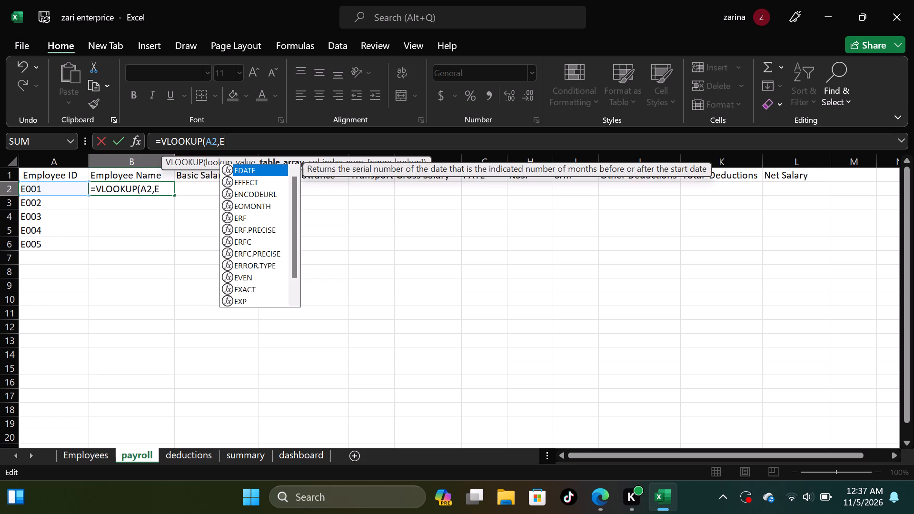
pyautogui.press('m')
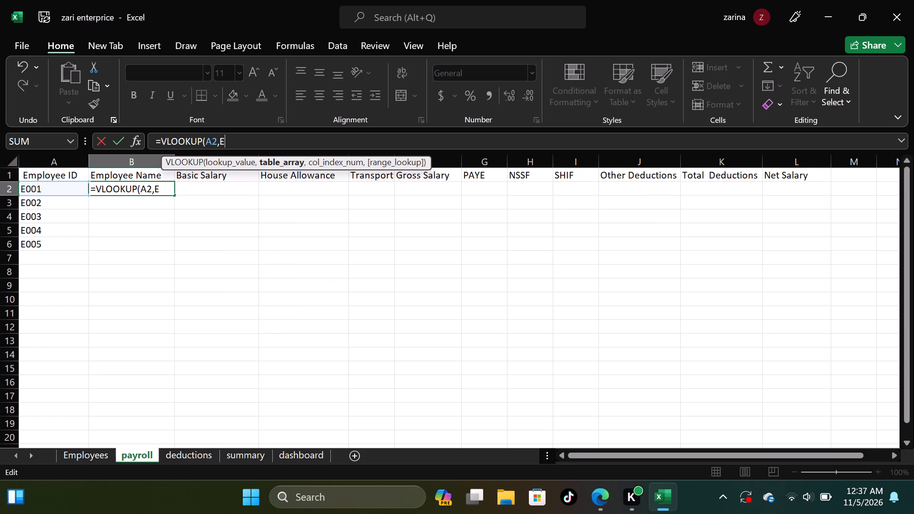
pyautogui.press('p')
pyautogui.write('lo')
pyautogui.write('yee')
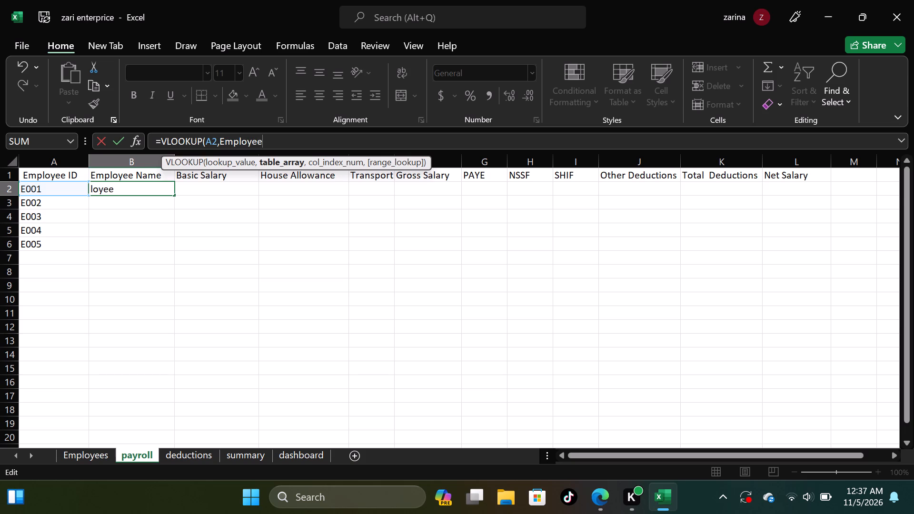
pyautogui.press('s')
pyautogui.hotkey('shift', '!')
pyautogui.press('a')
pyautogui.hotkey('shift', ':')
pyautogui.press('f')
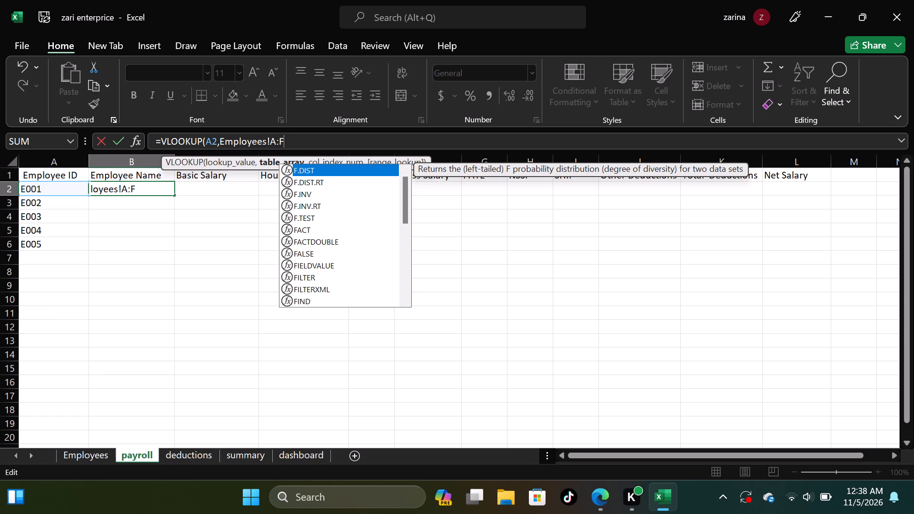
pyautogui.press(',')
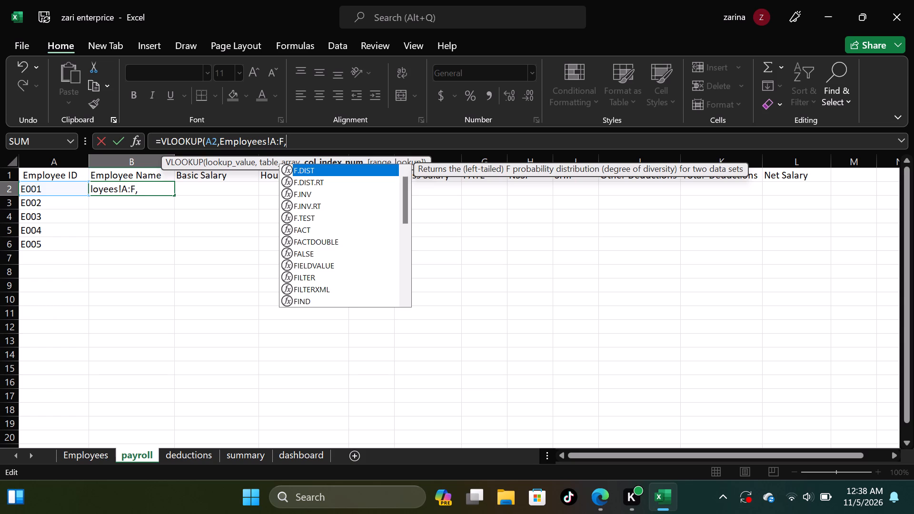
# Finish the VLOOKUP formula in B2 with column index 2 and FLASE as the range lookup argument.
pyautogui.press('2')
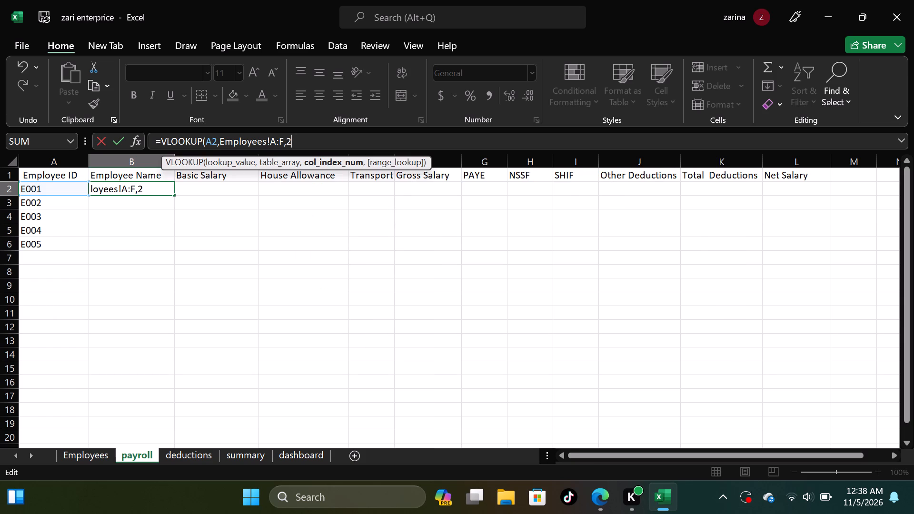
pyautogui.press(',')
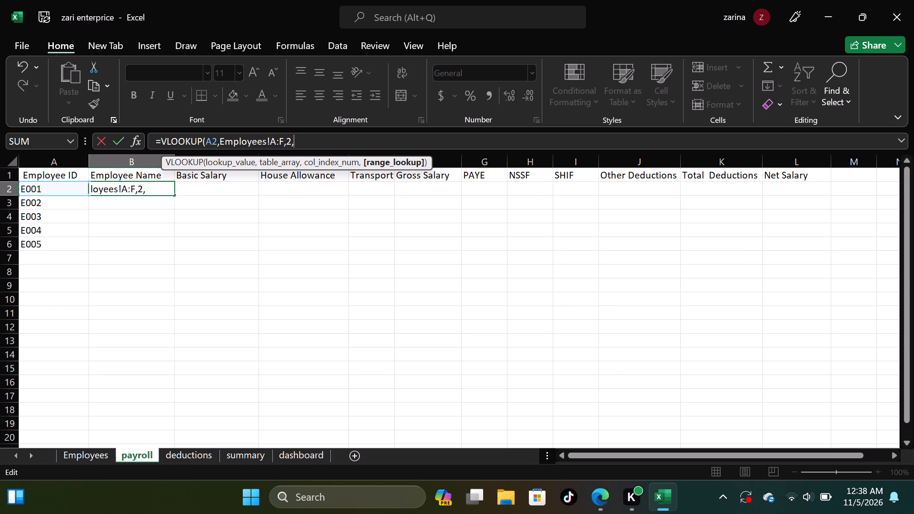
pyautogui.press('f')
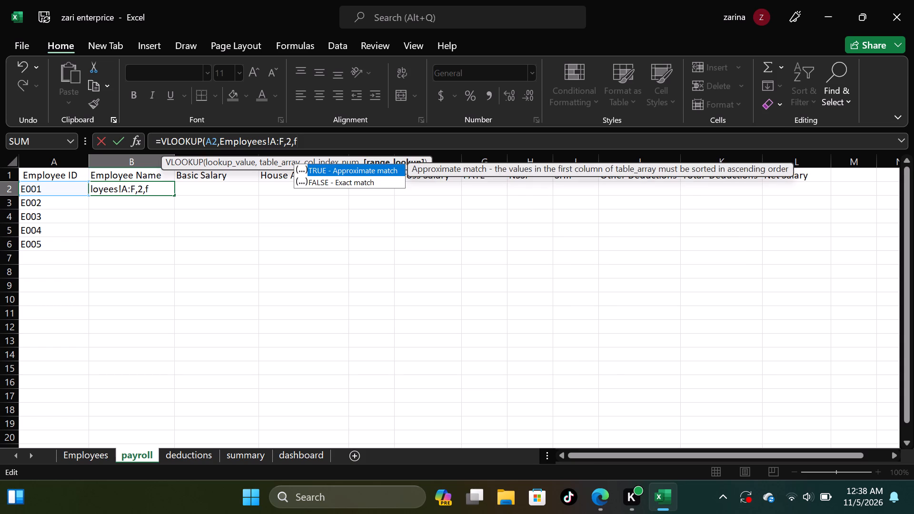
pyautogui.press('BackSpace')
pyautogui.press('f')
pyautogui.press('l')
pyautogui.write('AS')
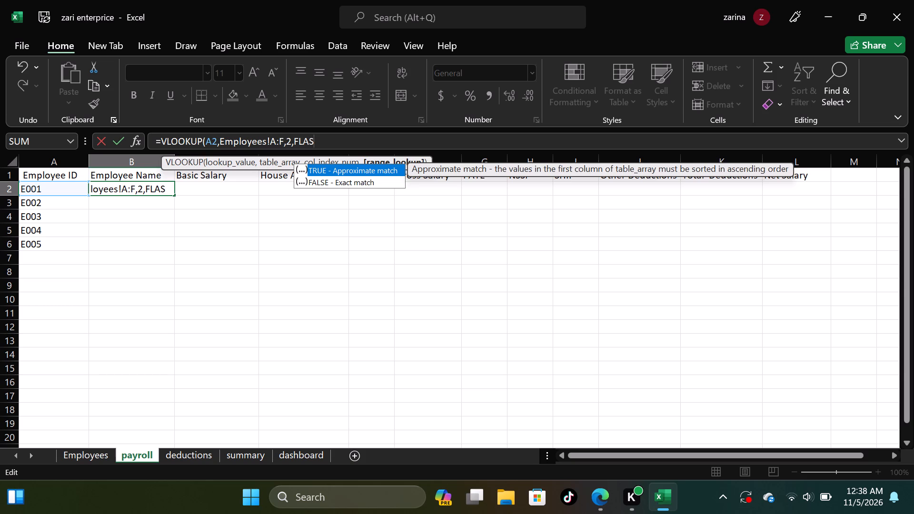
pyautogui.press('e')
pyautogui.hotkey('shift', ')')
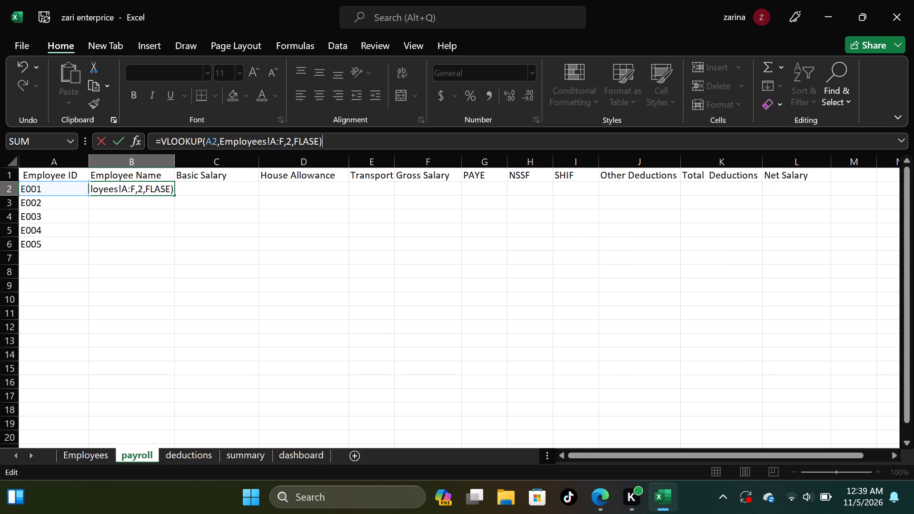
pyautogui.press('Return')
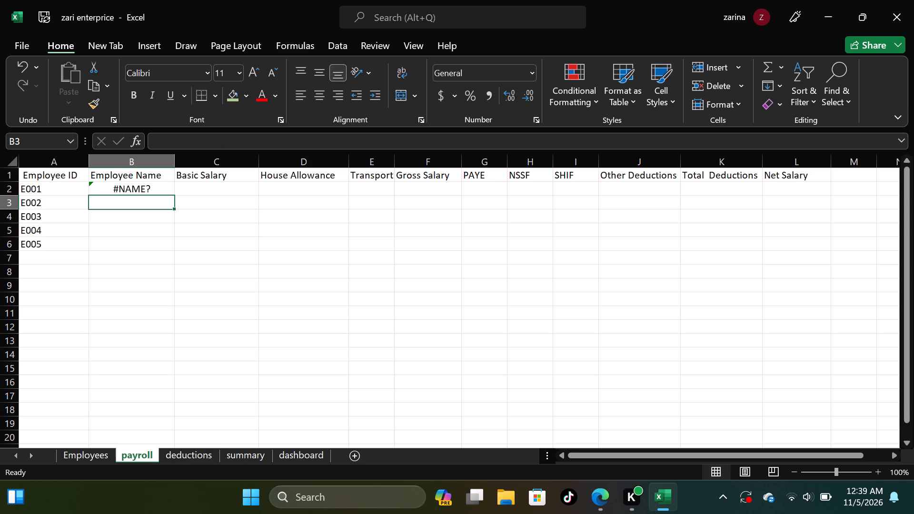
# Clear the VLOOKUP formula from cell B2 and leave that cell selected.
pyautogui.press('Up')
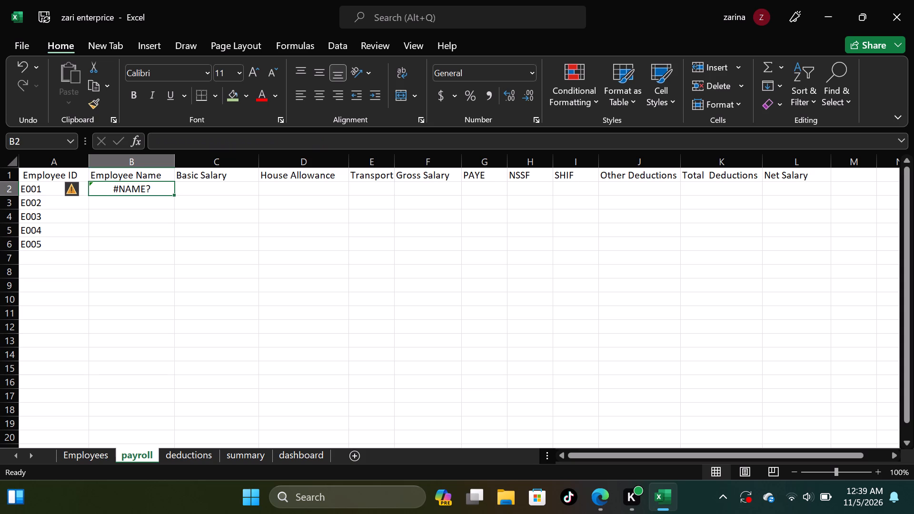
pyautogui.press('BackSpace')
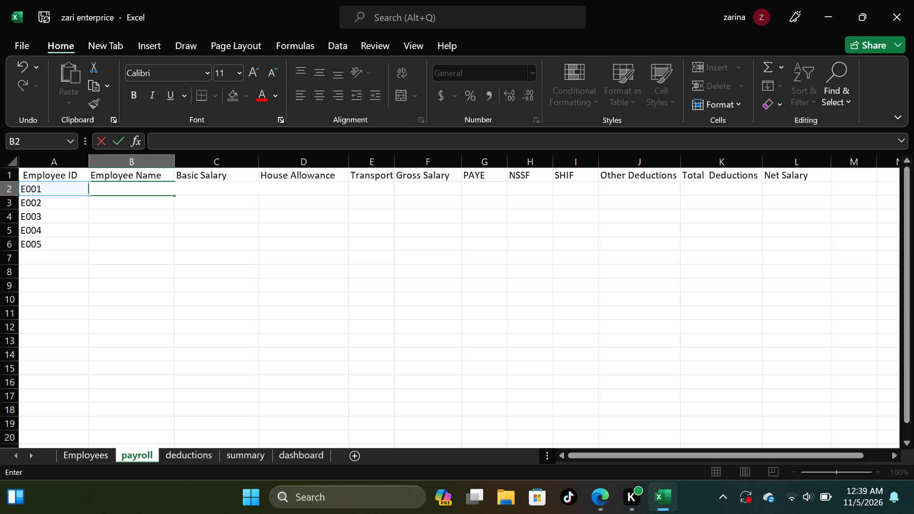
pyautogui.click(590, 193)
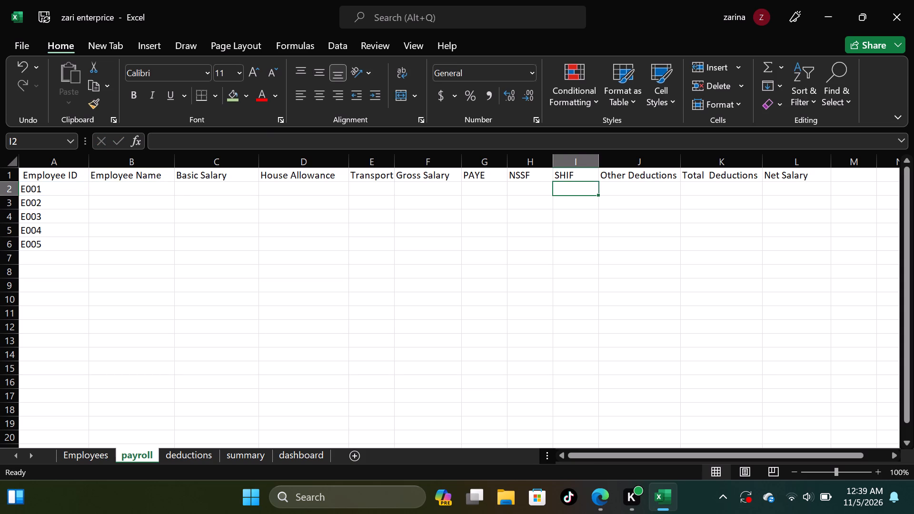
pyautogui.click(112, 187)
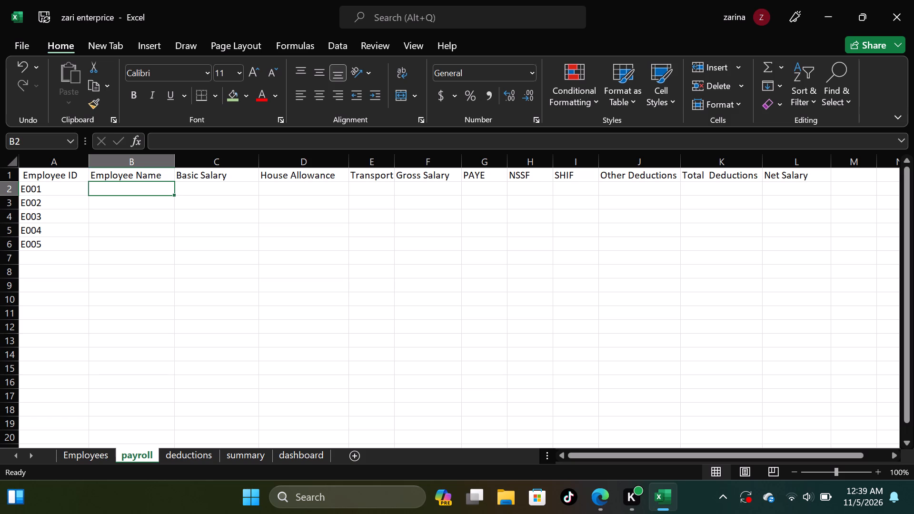
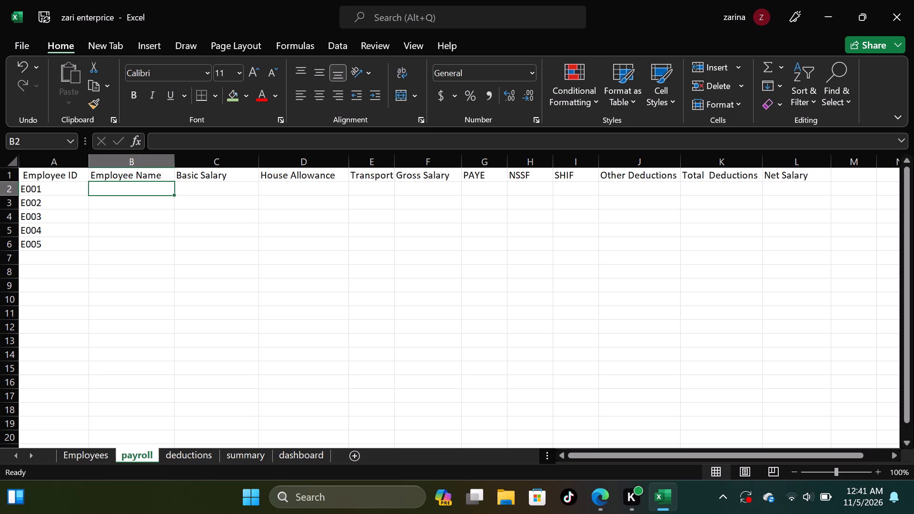
# Save the payroll workbook with cell B2 on the payroll sheet left empty.
pyautogui.click(39, 17)
# Switch from the payroll sheet to the Employees sheet to view the employee records.
pyautogui.click(70, 448)
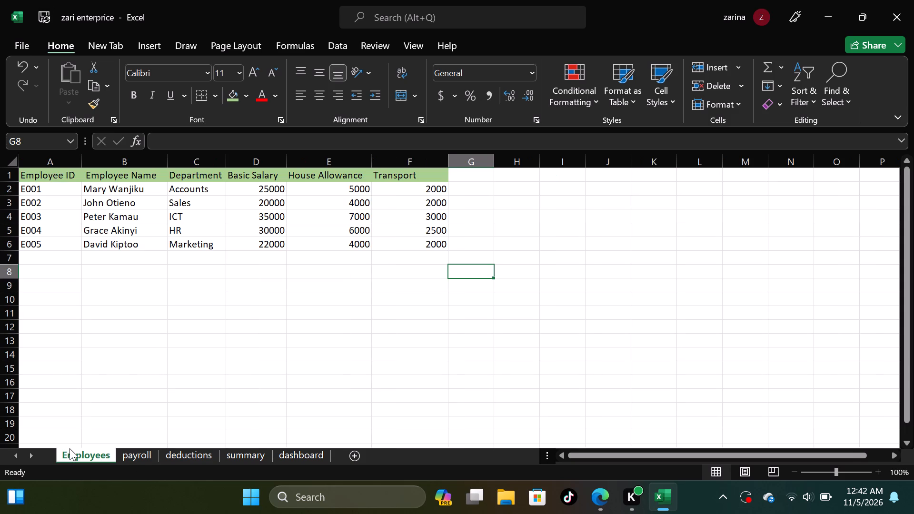
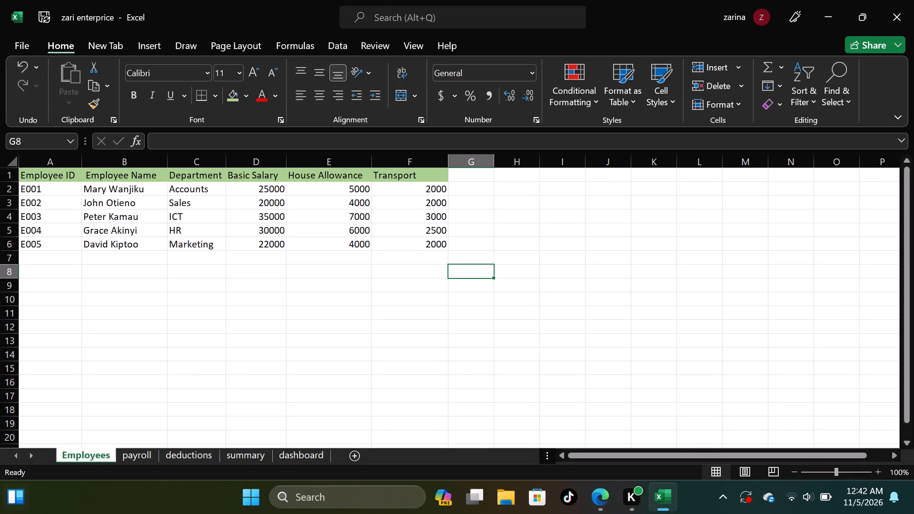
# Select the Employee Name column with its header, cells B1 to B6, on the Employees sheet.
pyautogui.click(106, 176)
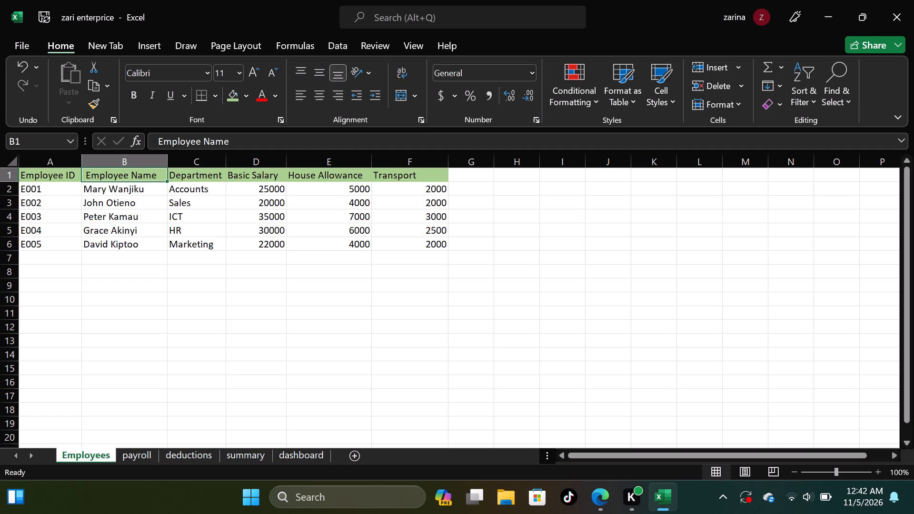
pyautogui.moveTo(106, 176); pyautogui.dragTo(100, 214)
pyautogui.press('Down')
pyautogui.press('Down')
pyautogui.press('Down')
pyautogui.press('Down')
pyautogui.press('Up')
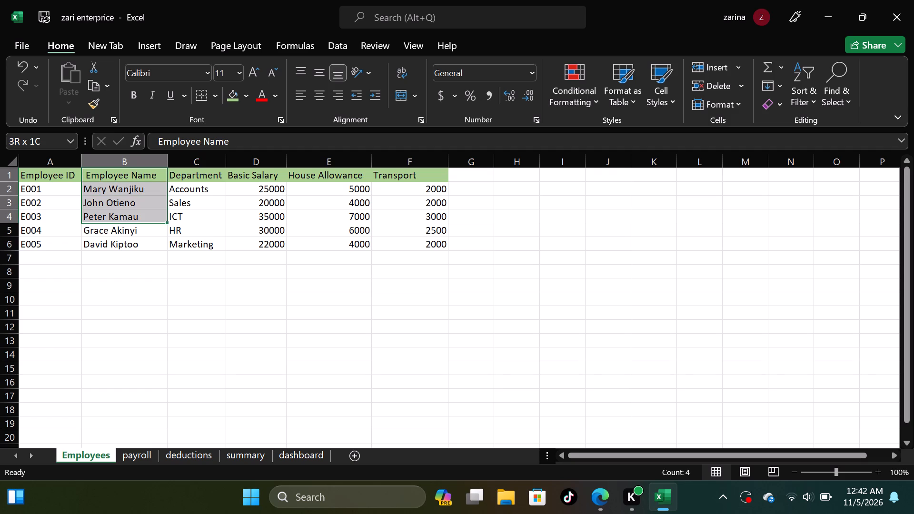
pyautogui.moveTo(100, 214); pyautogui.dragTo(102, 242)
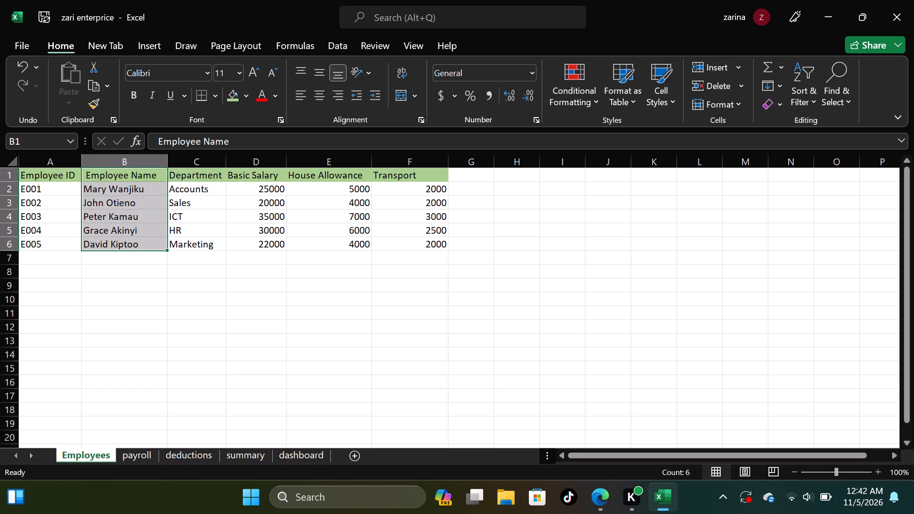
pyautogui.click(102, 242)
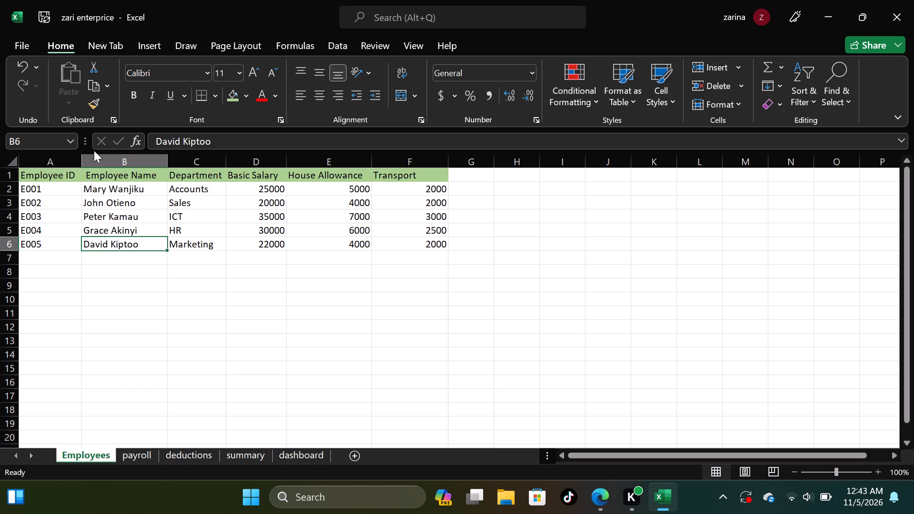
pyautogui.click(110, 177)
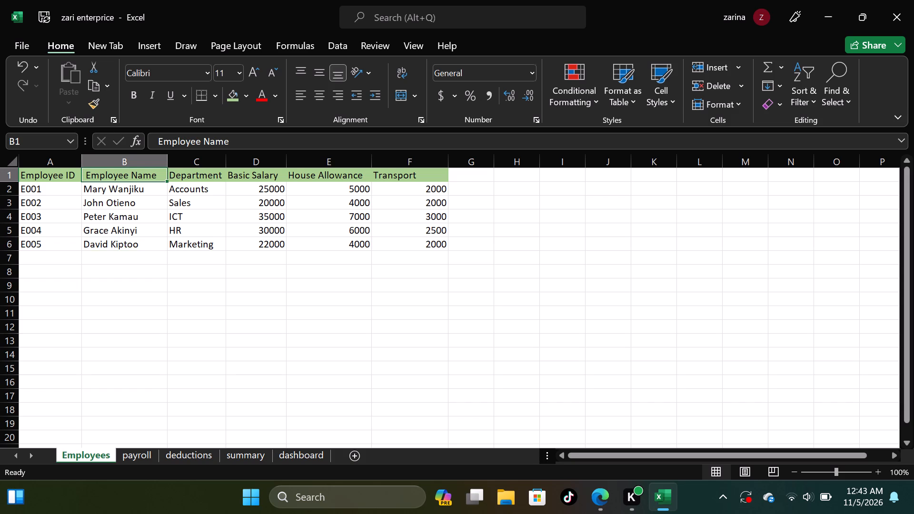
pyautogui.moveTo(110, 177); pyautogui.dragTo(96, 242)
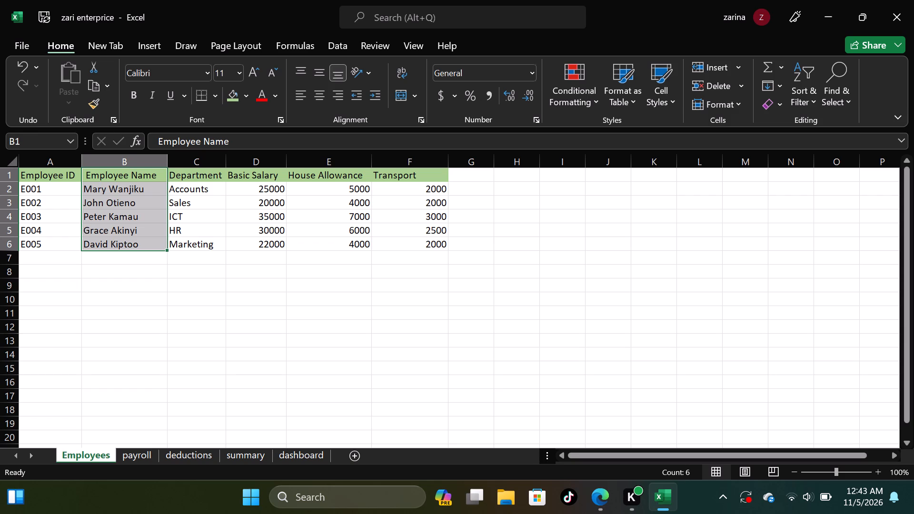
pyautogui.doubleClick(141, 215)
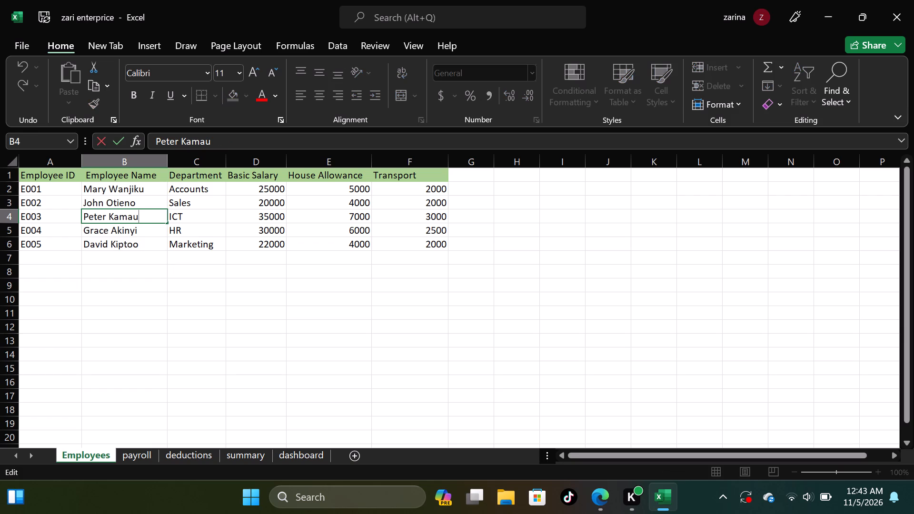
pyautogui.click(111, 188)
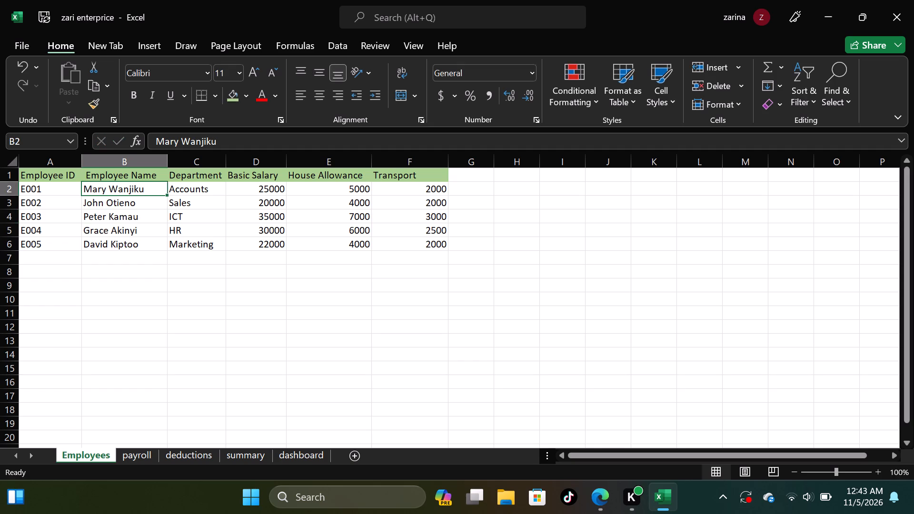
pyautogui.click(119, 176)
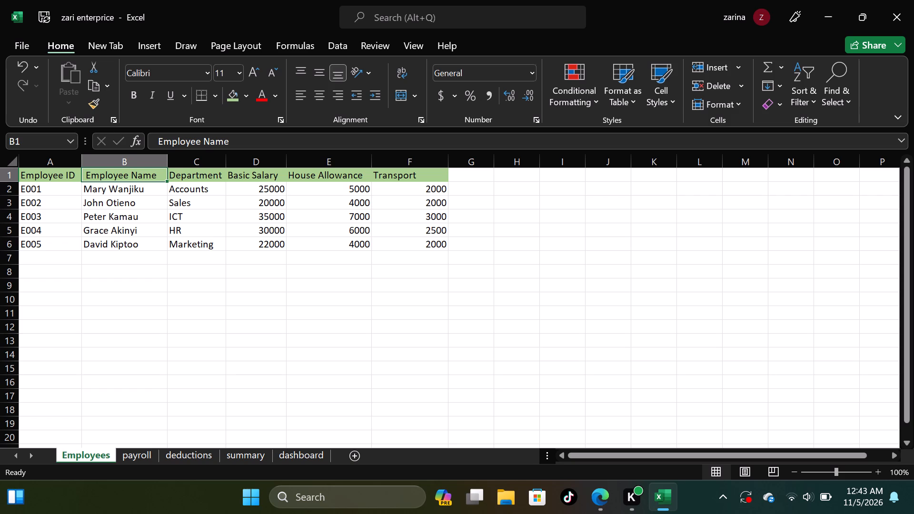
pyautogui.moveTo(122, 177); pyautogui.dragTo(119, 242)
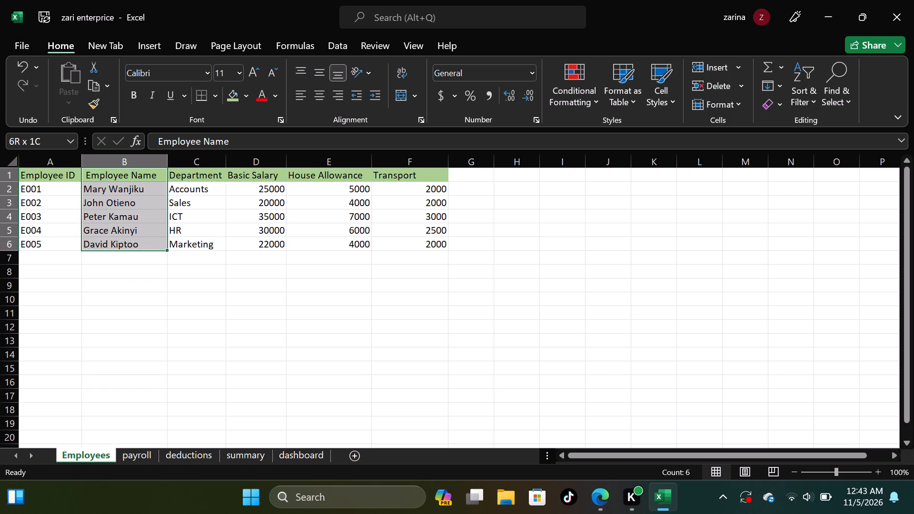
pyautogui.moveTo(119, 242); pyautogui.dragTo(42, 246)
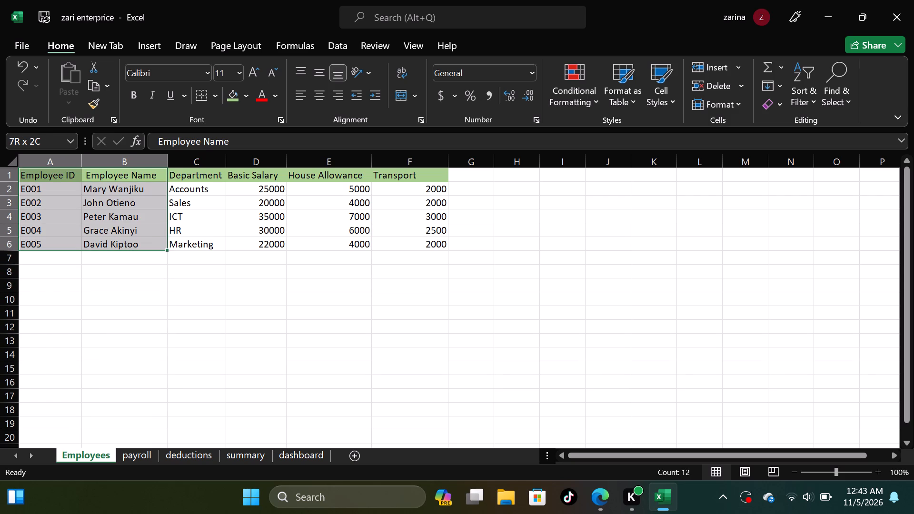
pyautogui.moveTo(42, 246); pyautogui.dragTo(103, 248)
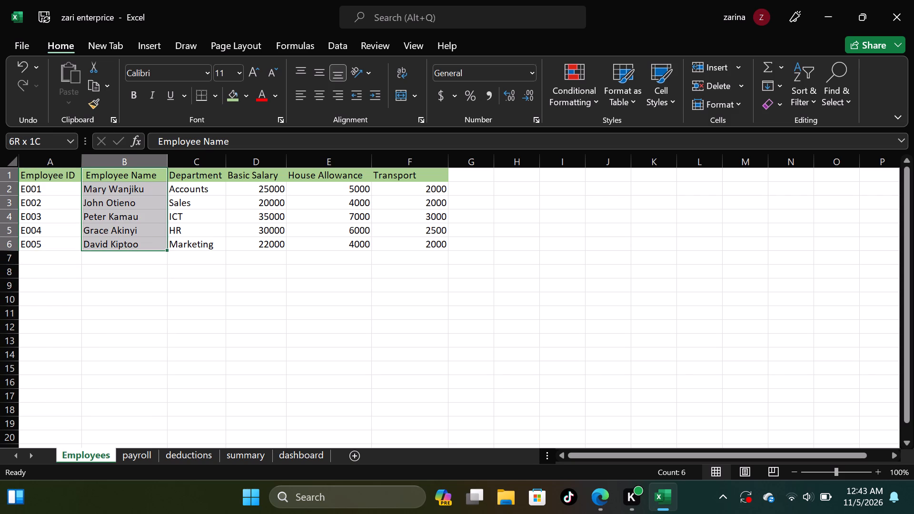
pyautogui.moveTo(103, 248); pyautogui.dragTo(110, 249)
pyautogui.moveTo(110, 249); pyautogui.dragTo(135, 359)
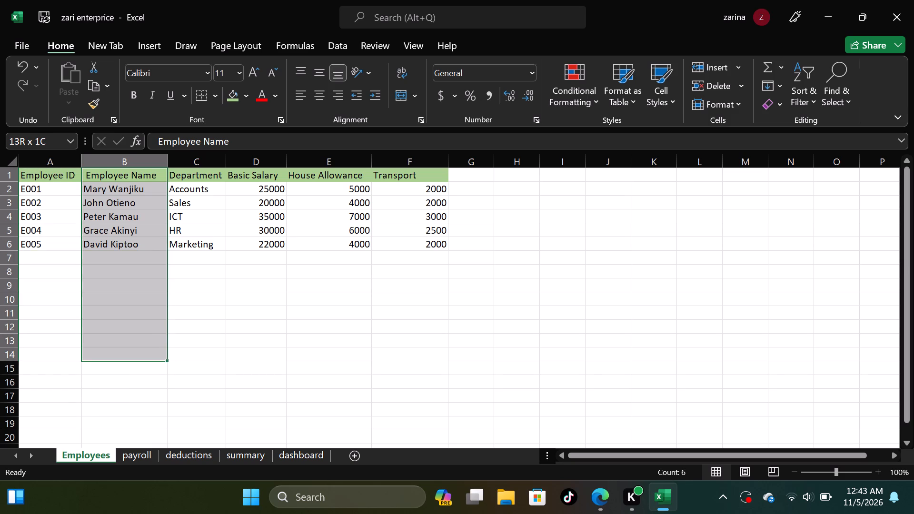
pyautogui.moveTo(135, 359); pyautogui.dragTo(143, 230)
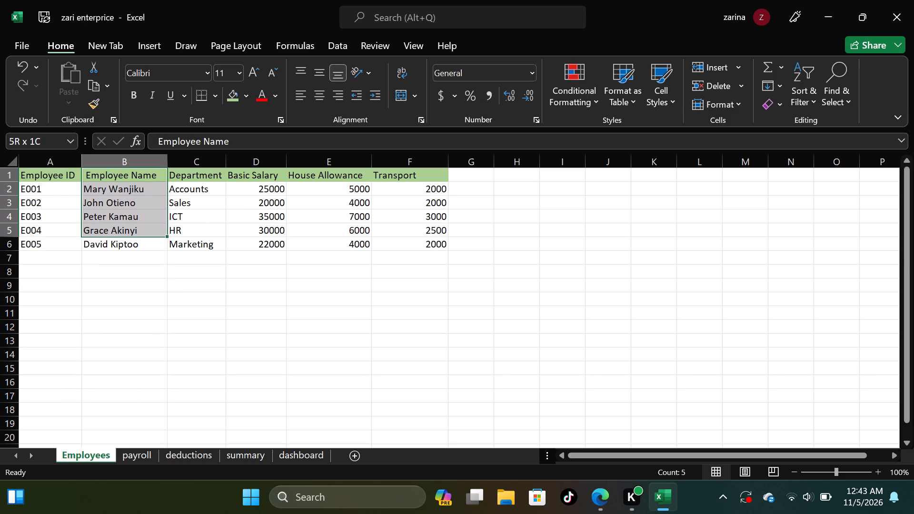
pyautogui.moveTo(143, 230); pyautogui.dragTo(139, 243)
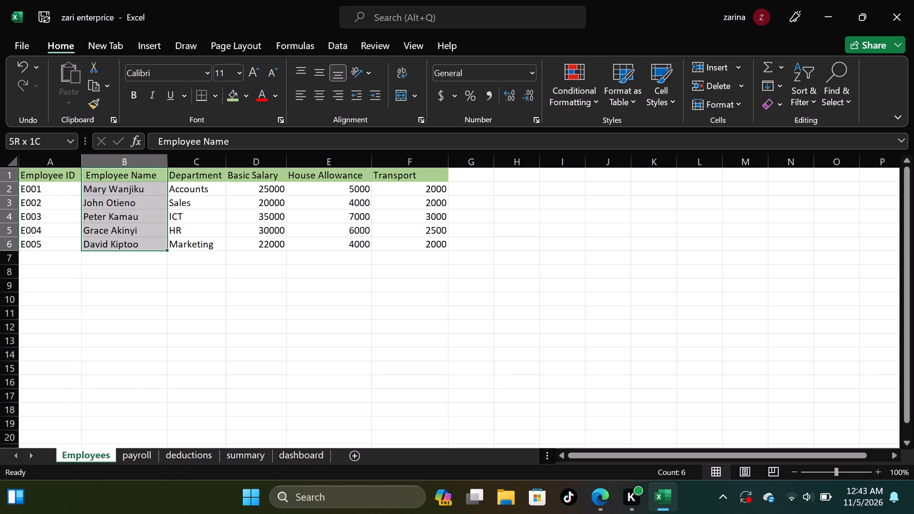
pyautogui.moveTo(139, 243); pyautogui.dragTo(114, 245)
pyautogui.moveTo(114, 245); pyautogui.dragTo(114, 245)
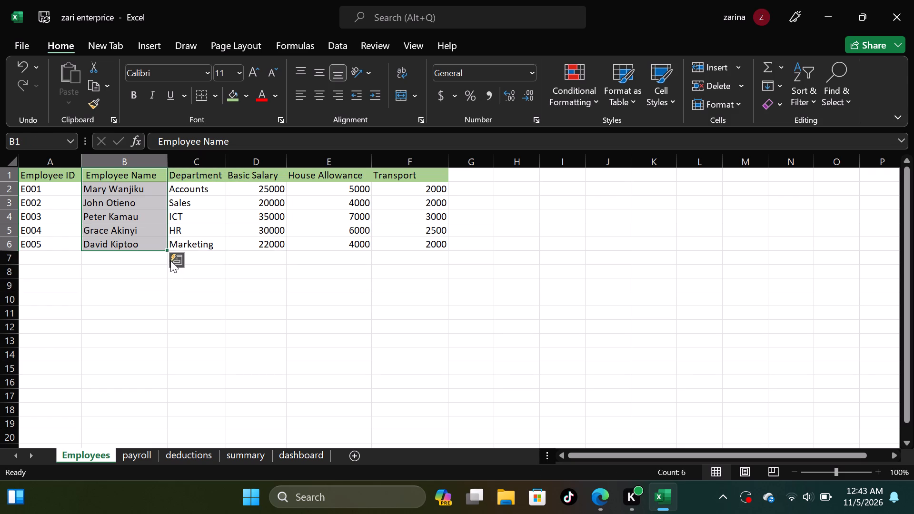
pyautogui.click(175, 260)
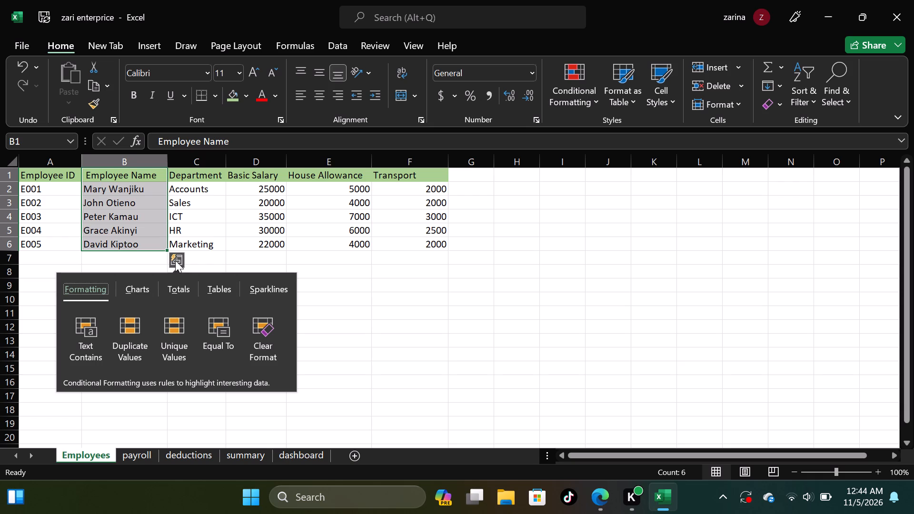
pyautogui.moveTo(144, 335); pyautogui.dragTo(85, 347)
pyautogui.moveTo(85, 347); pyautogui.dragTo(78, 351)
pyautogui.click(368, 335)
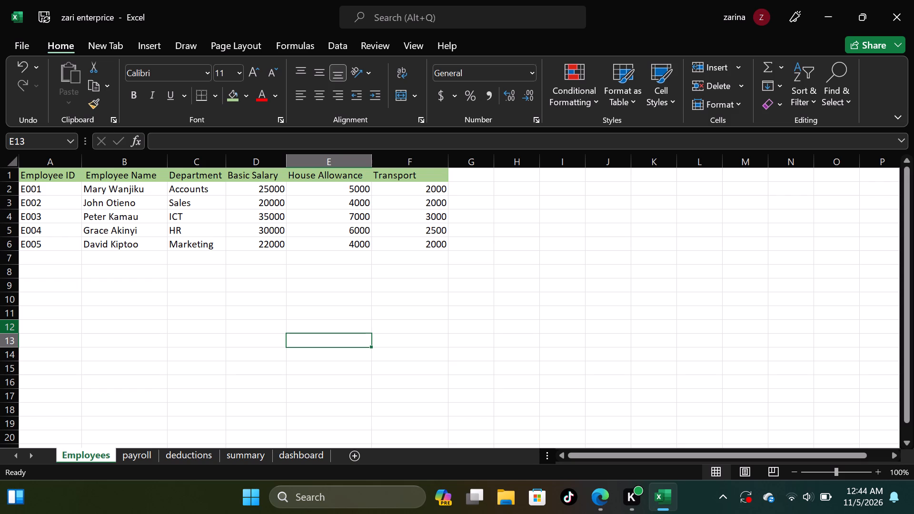
# Select the employee names with their header in B1:B6 and display the Office Clipboard.
pyautogui.moveTo(127, 178); pyautogui.dragTo(129, 232)
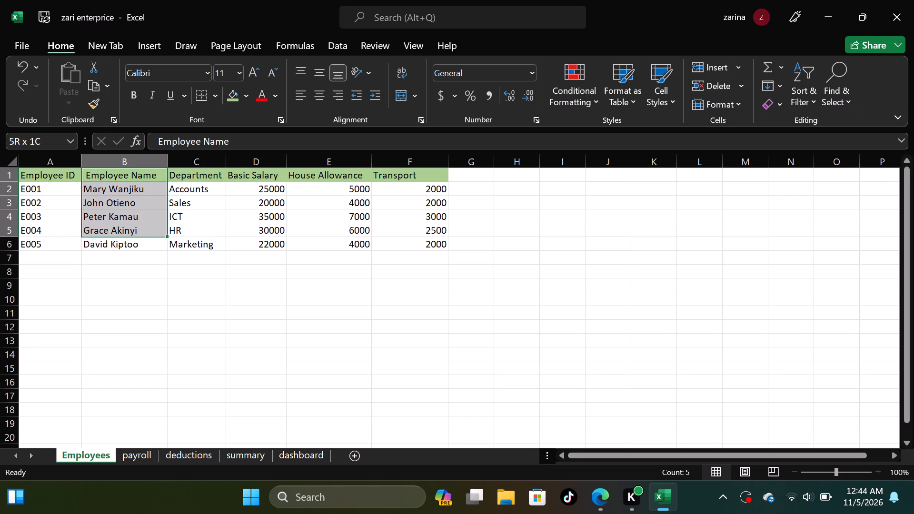
pyautogui.moveTo(129, 232); pyautogui.dragTo(127, 240)
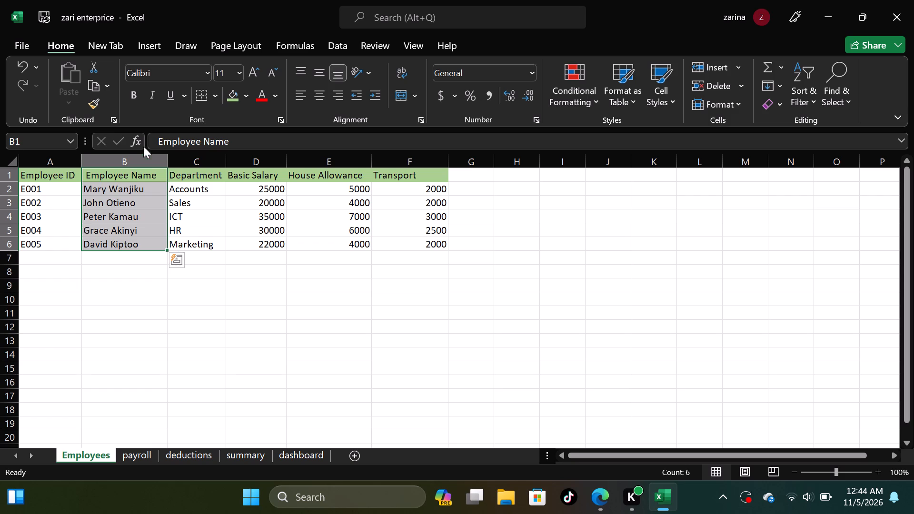
pyautogui.click(116, 123)
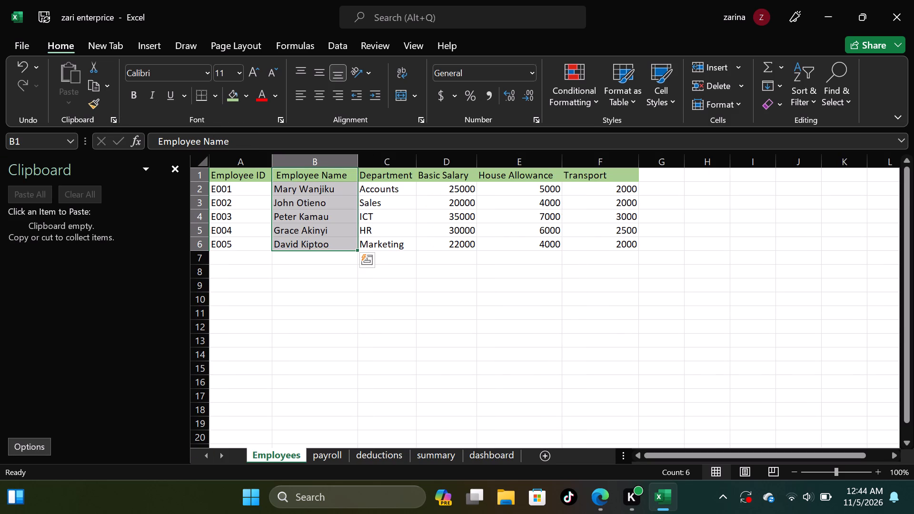
# Switch to the payroll sheet.
pyautogui.click(322, 453)
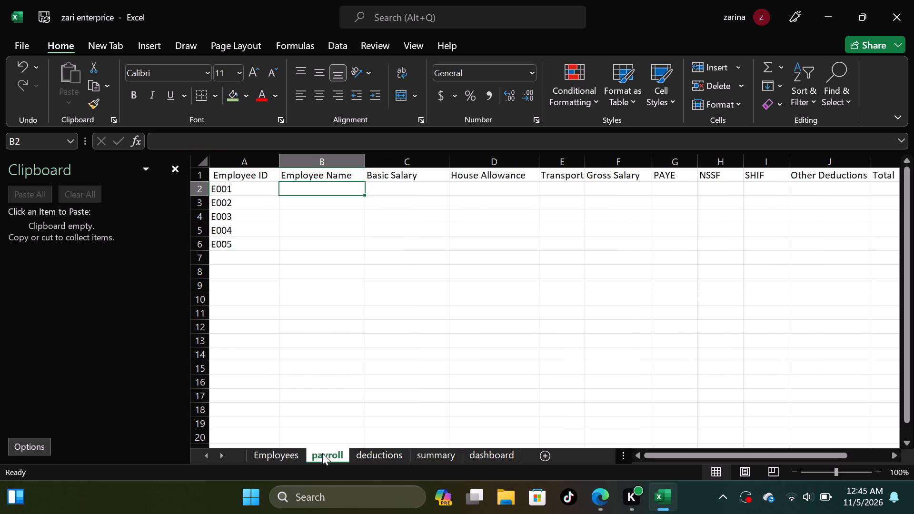
pyautogui.click(322, 453)
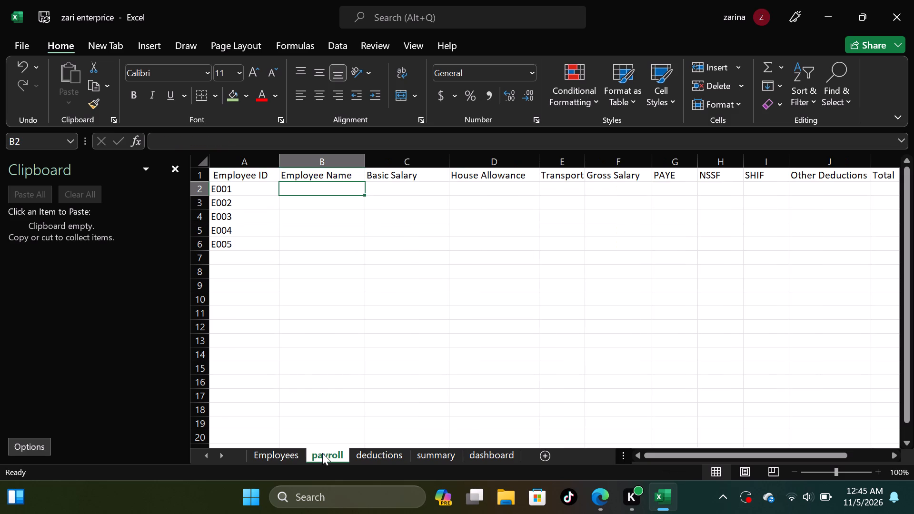
pyautogui.click(322, 453)
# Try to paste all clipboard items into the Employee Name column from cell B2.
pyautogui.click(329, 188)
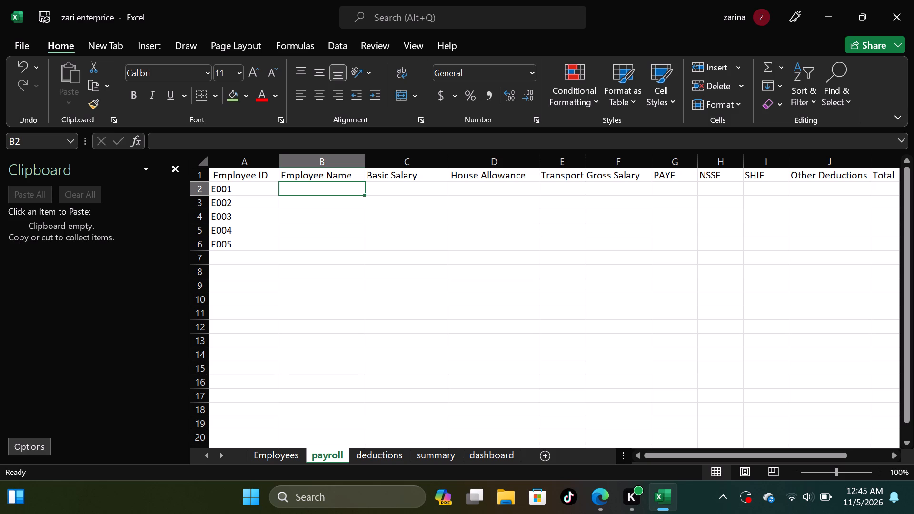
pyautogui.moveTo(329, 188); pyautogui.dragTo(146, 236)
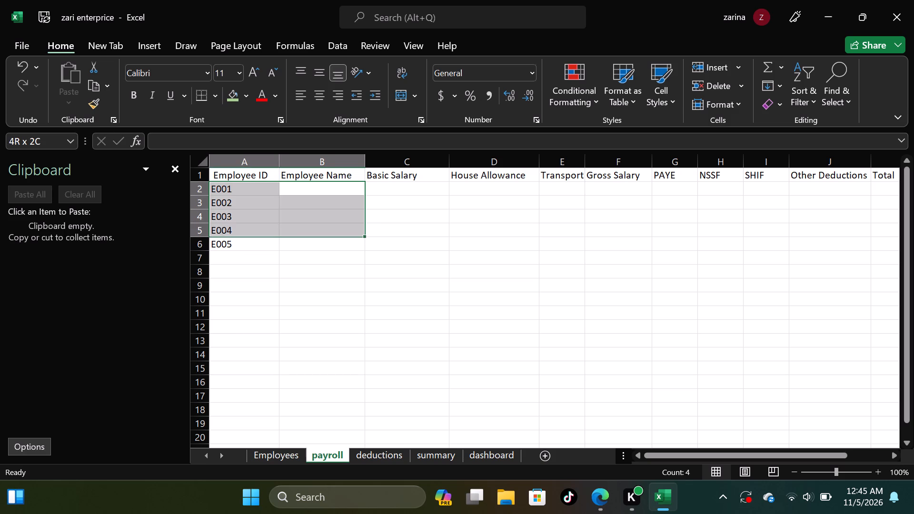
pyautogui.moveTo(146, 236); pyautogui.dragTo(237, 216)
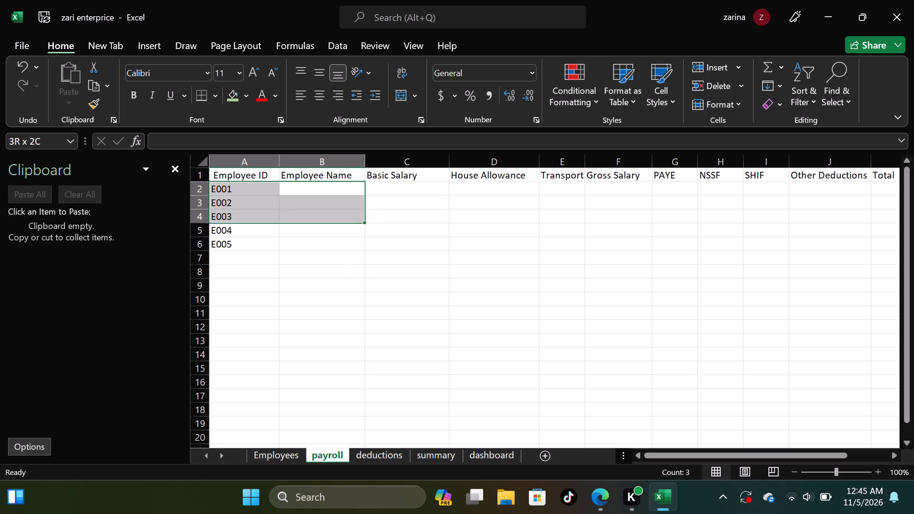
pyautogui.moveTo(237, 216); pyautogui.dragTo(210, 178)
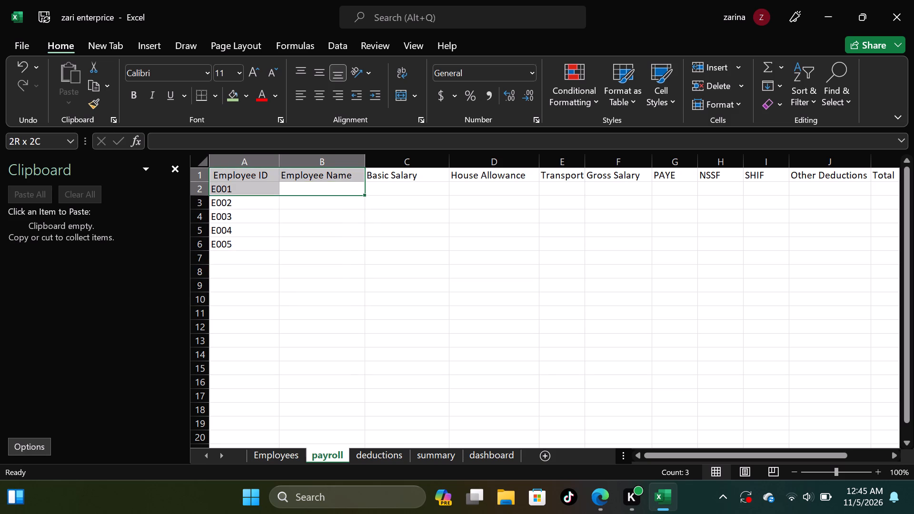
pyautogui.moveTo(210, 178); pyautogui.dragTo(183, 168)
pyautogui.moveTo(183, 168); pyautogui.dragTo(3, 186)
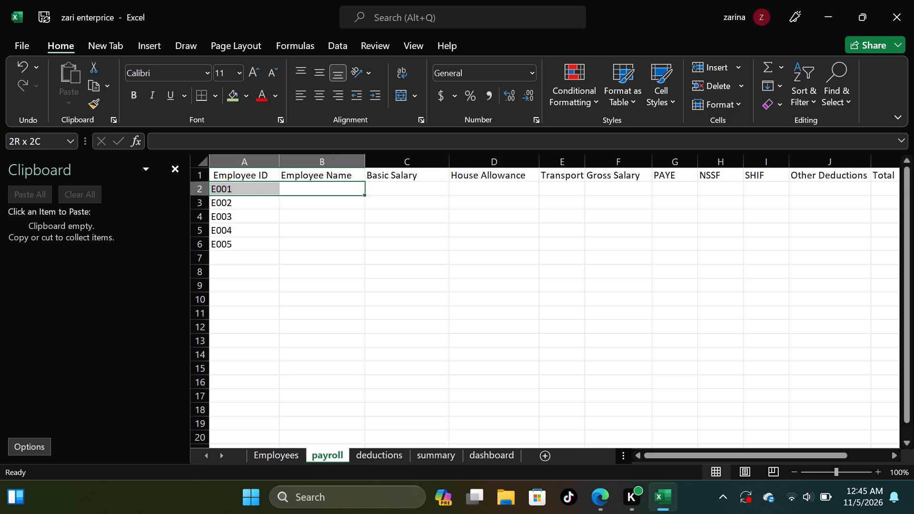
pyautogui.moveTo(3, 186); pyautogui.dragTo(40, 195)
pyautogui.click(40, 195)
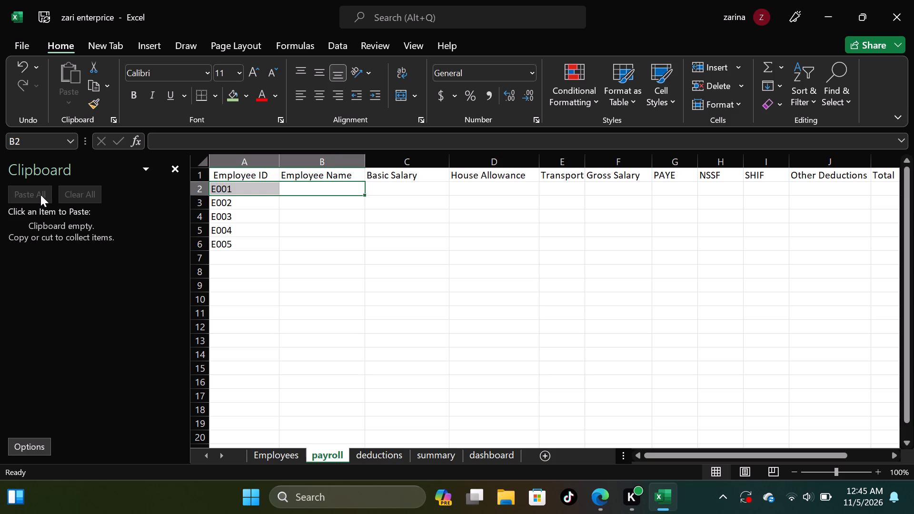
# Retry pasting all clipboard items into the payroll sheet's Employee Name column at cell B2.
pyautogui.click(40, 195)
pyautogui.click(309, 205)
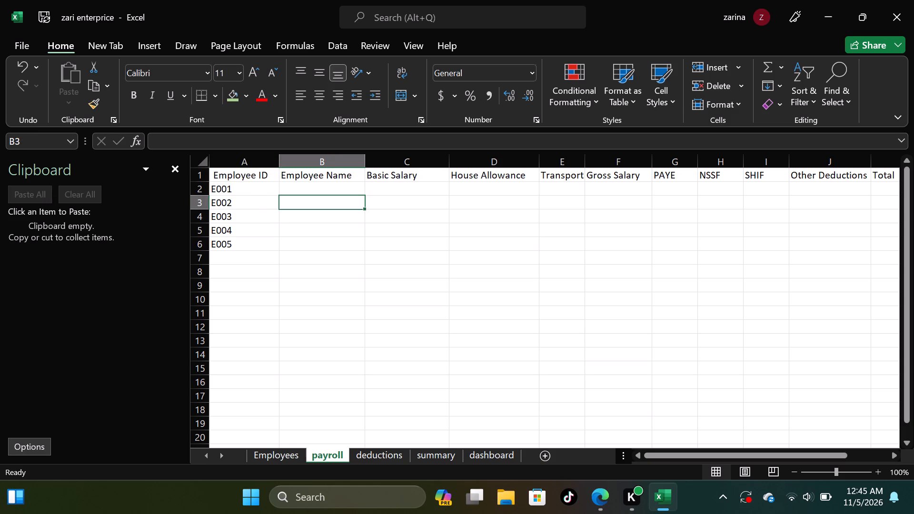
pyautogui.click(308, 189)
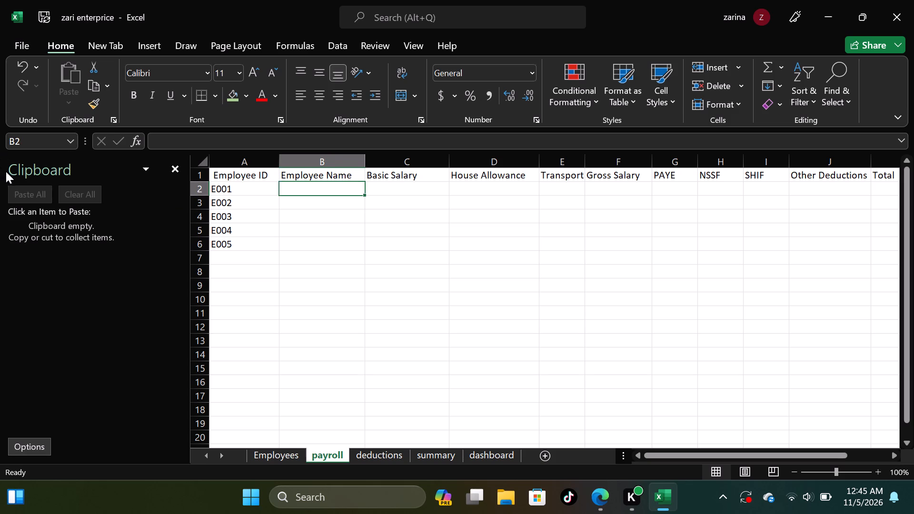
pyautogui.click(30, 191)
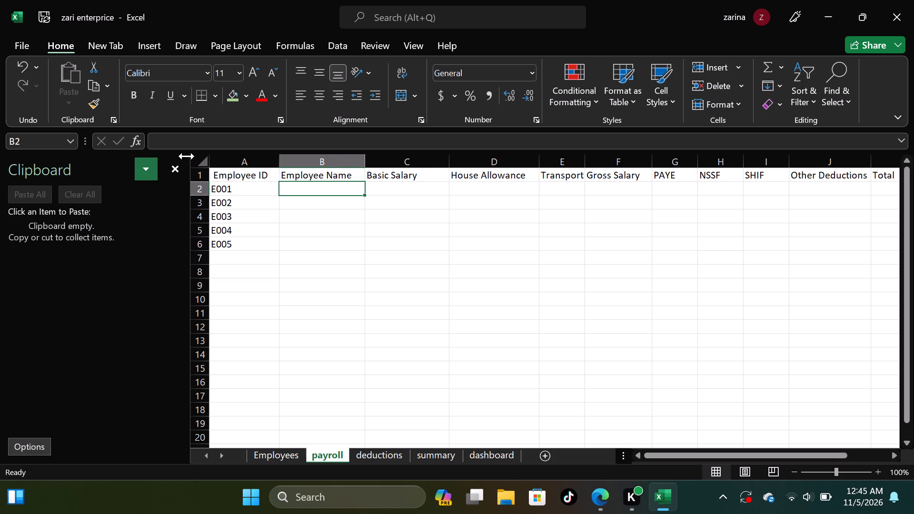
# Close the Office Clipboard.
pyautogui.click(146, 163)
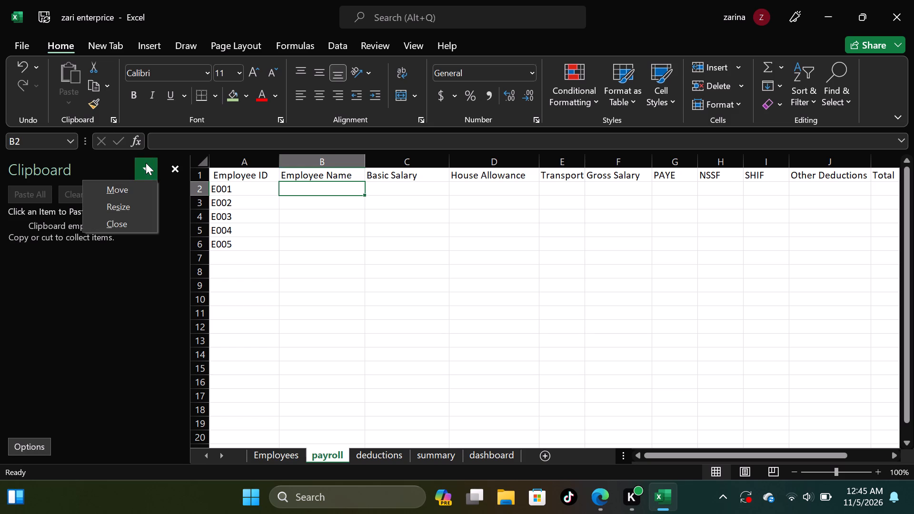
pyautogui.click(177, 165)
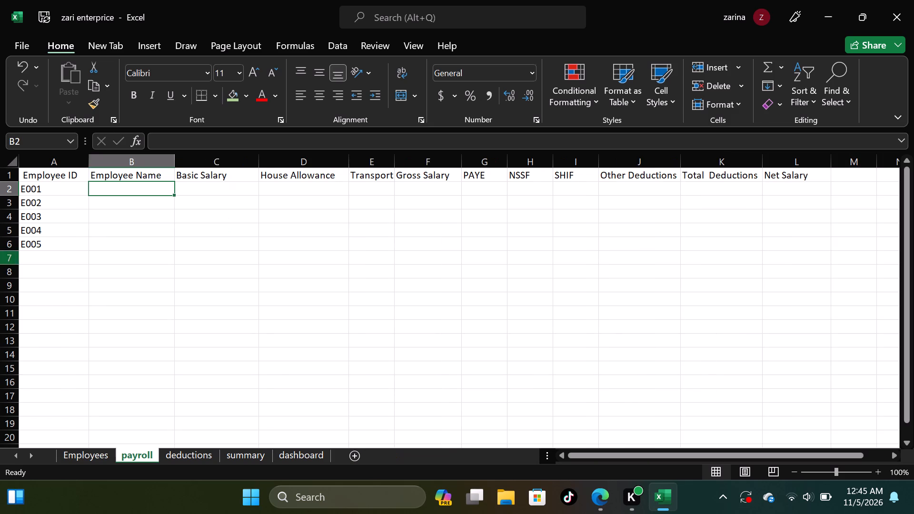
# Return to the Employees sheet.
pyautogui.click(72, 450)
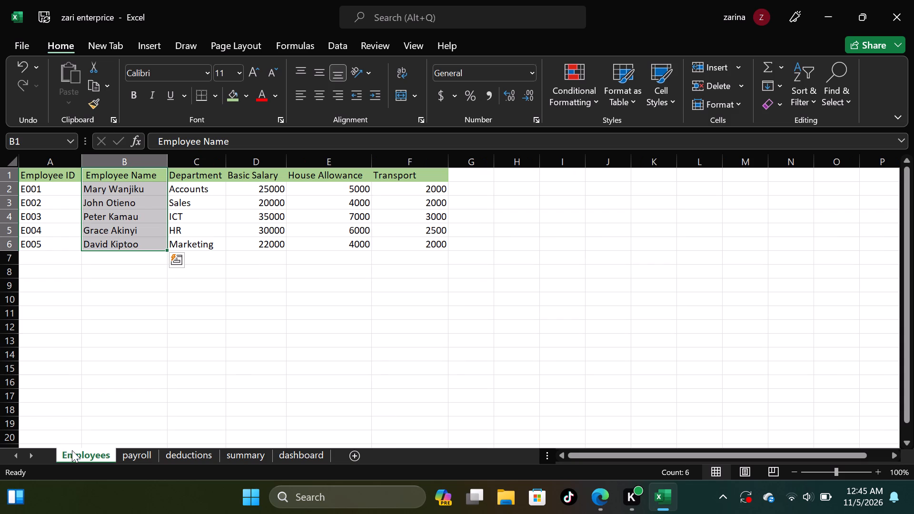
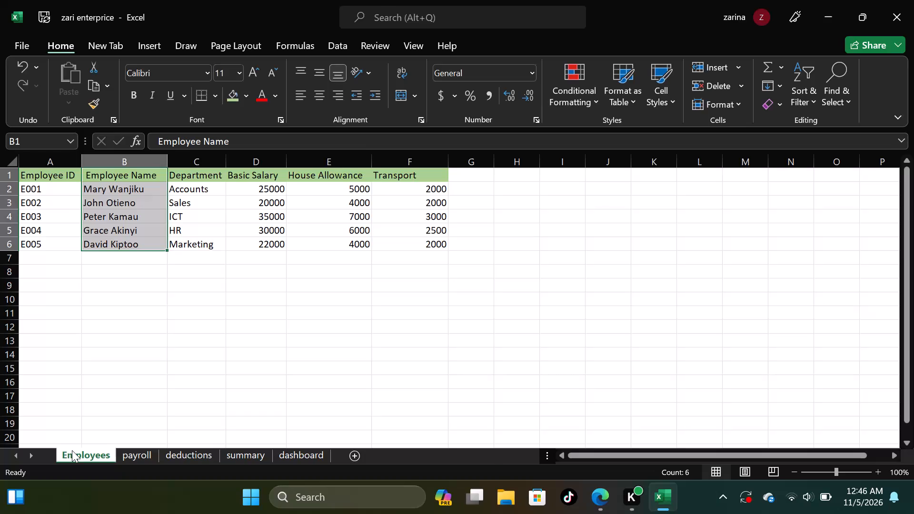
# Try to paste the clipboard contents over the selected Employee Name cells on the Employees sheet.
pyautogui.hotkey('ctrl', 'v')
pyautogui.hotkey('ctrl', 'v')
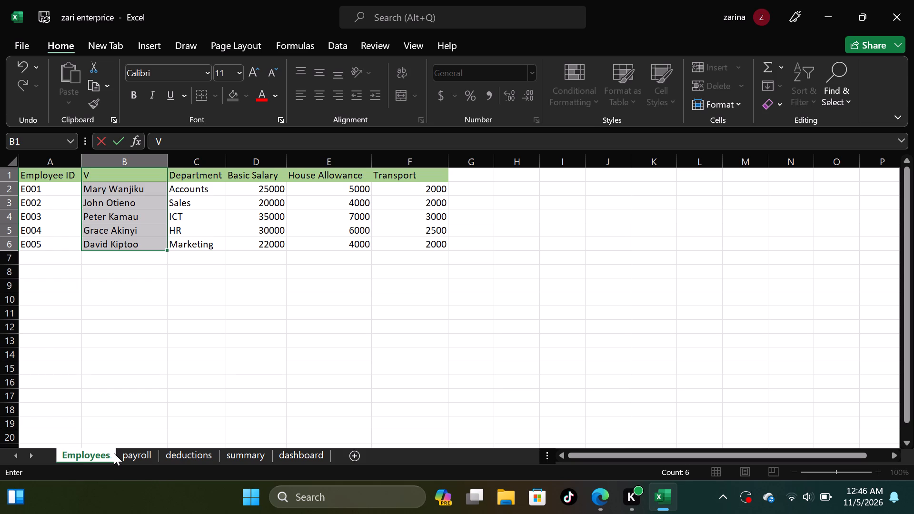
# Switch back to the payroll sheet.
pyautogui.click(126, 452)
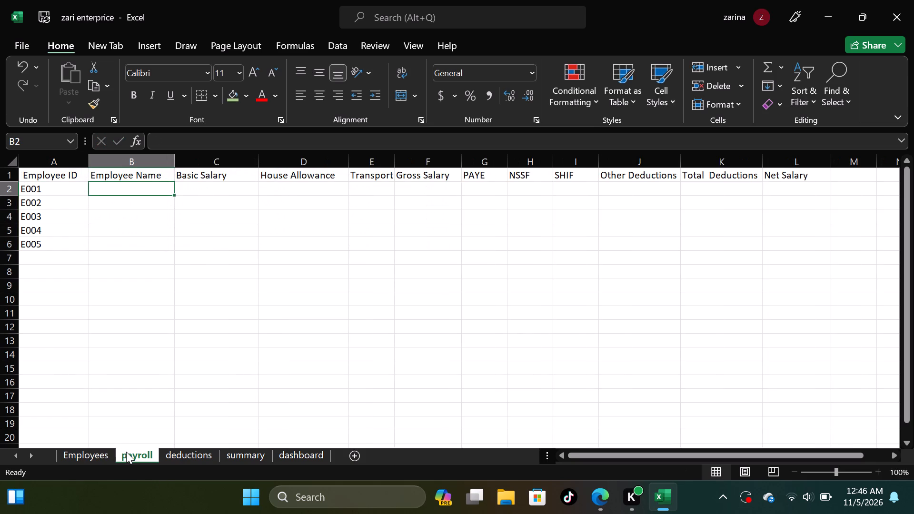
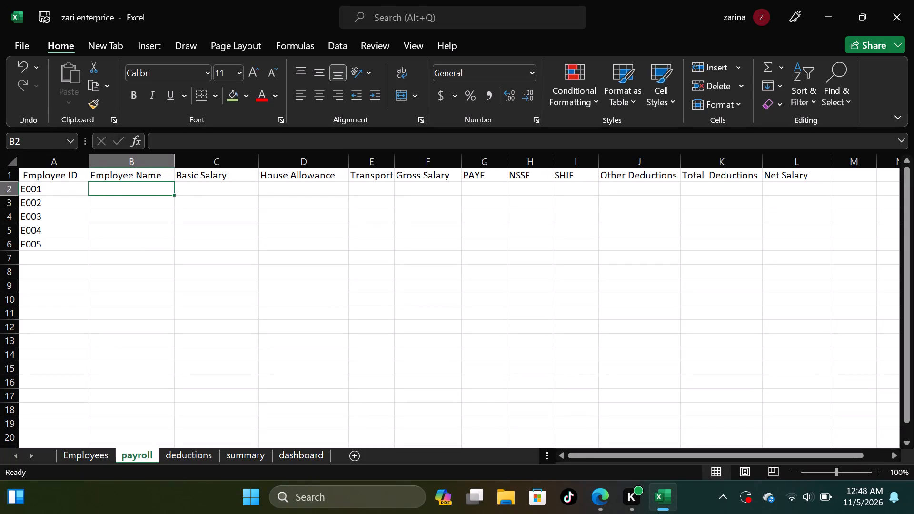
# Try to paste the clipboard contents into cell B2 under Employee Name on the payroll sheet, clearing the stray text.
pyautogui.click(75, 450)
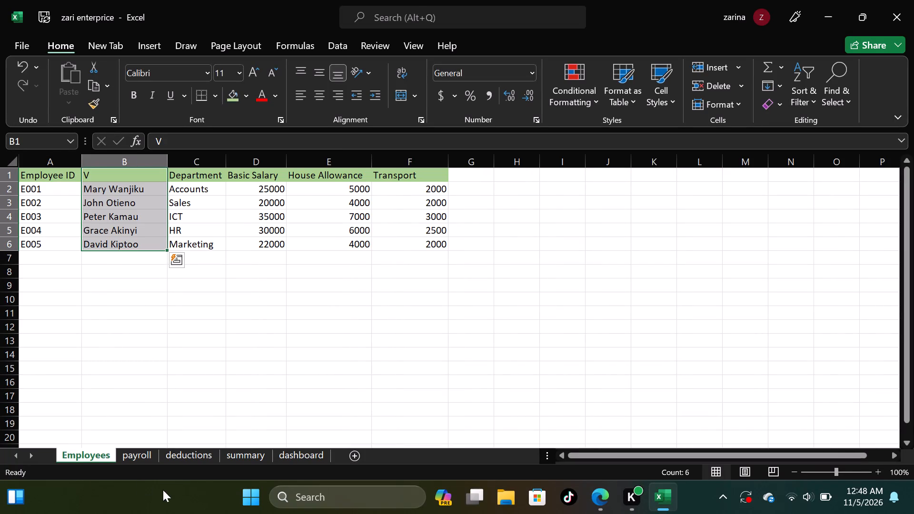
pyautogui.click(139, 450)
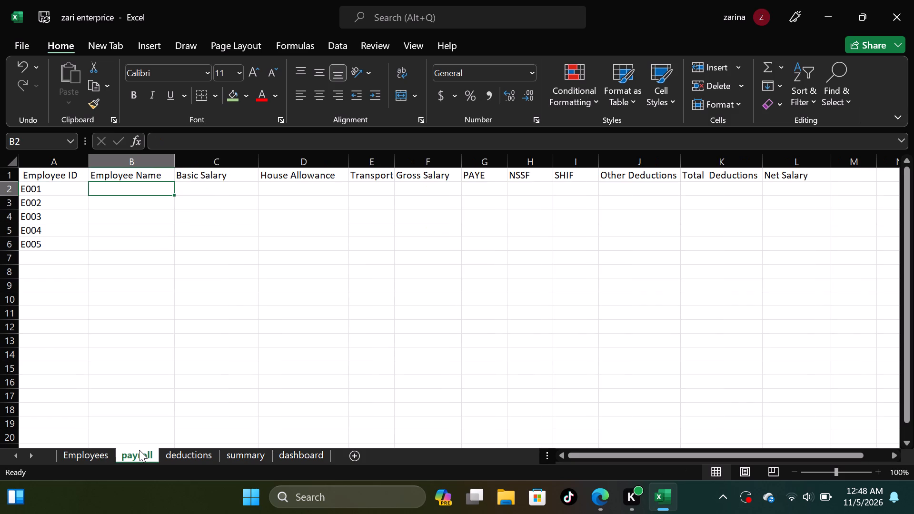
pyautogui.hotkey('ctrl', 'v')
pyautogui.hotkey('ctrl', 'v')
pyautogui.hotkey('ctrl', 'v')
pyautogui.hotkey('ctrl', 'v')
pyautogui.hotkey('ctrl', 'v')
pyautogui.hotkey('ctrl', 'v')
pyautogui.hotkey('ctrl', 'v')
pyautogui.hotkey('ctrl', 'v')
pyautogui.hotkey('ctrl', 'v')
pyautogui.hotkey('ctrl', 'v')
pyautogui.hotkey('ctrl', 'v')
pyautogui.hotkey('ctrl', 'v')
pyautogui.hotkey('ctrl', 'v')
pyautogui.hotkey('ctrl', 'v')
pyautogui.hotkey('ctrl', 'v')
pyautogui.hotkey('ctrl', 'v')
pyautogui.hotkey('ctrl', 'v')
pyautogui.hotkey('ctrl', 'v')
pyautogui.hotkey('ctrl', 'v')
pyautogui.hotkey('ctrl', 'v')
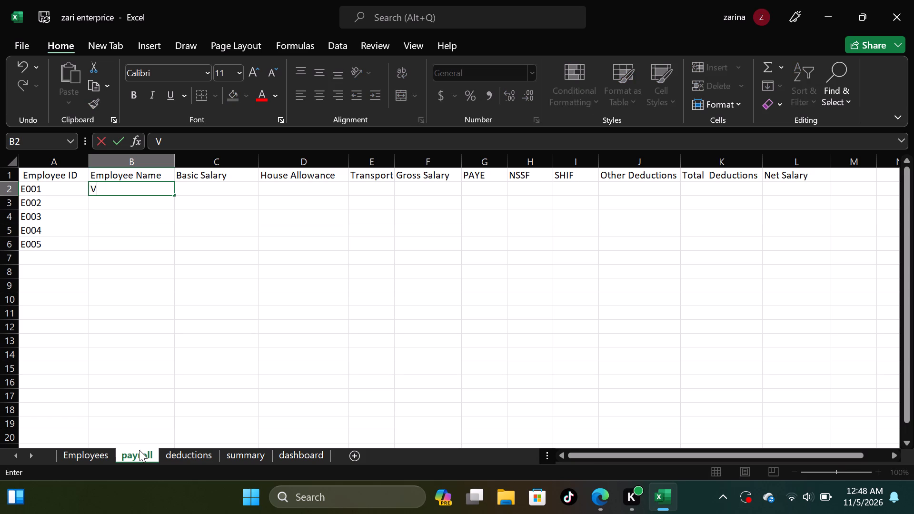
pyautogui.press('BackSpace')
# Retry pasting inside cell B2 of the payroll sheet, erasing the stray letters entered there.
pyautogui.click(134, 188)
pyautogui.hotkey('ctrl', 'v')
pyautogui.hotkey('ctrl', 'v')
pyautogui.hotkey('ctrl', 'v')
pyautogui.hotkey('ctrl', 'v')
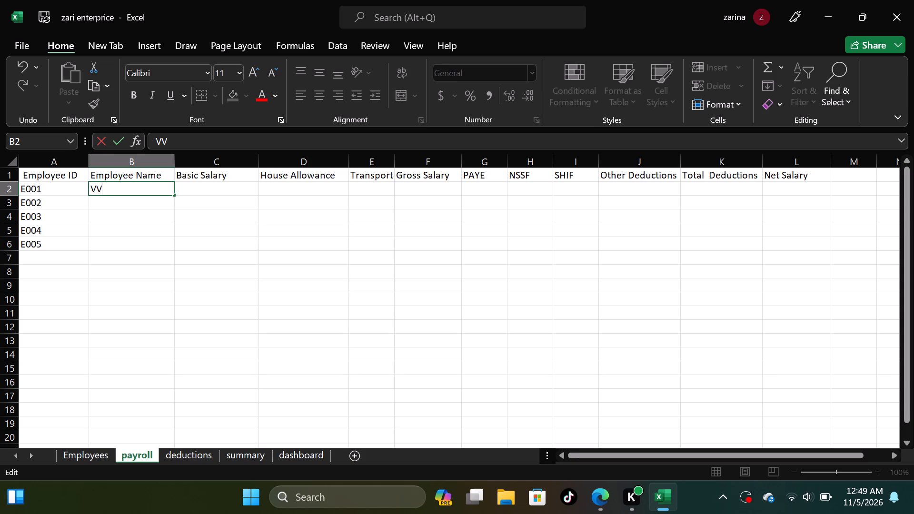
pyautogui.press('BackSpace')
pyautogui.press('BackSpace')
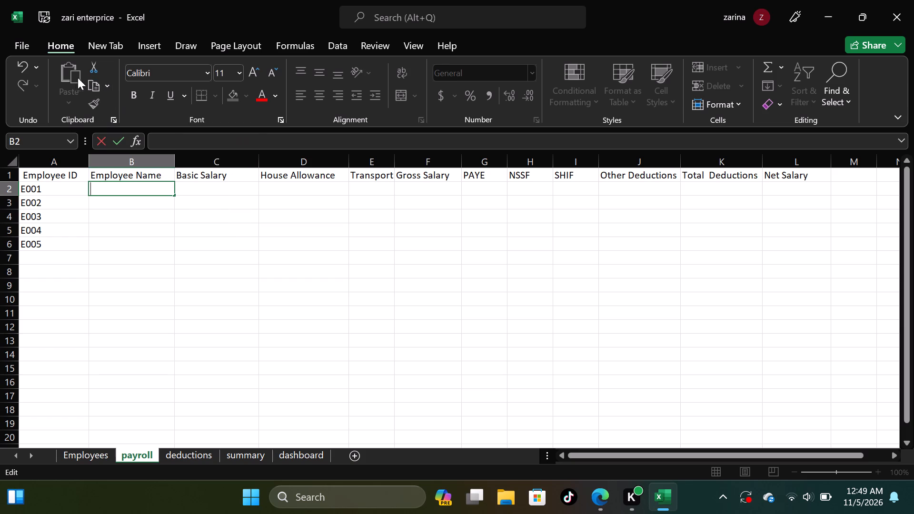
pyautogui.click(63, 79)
# Copy the employee name column including its header, cells B1 to B6, on the Employees sheet.
pyautogui.click(79, 455)
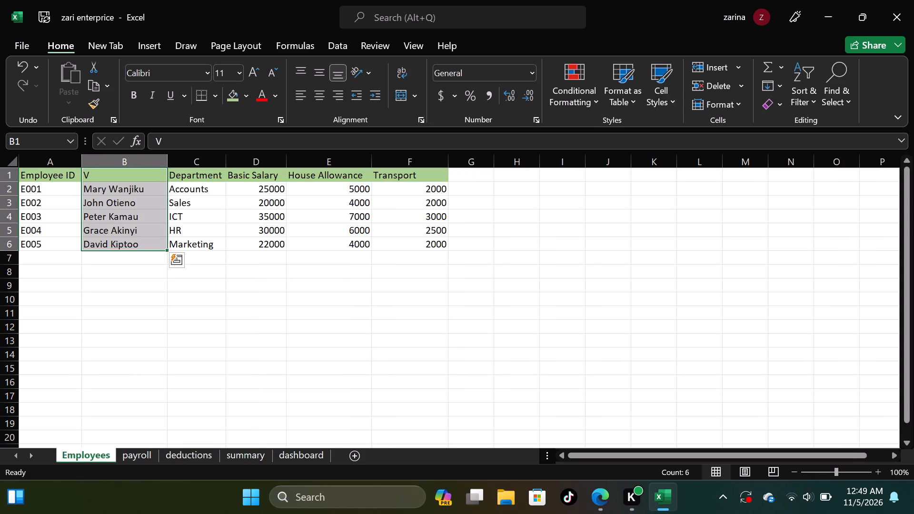
pyautogui.click(63, 75)
pyautogui.tripleClick(68, 79)
pyautogui.tripleClick(68, 79)
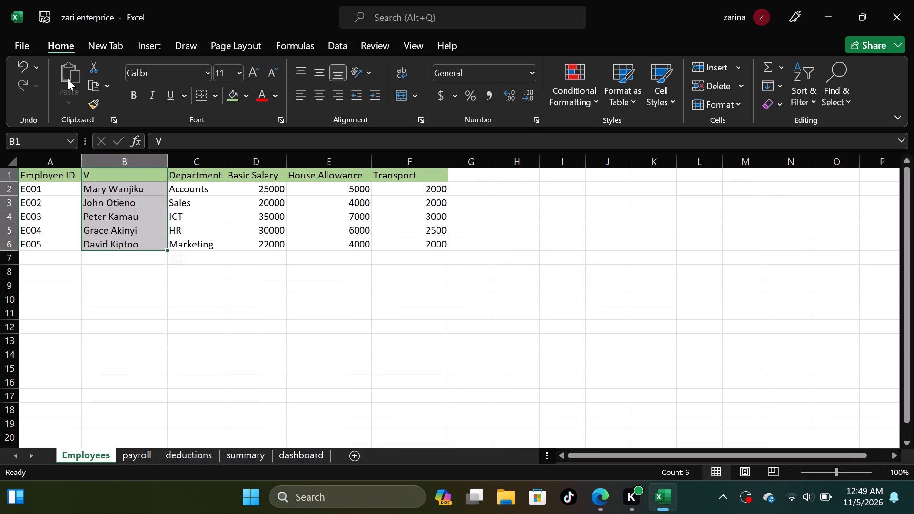
pyautogui.tripleClick(68, 79)
pyautogui.tripleClick(68, 79)
pyautogui.moveTo(68, 79); pyautogui.dragTo(92, 52)
pyautogui.moveTo(92, 52); pyautogui.dragTo(110, 85)
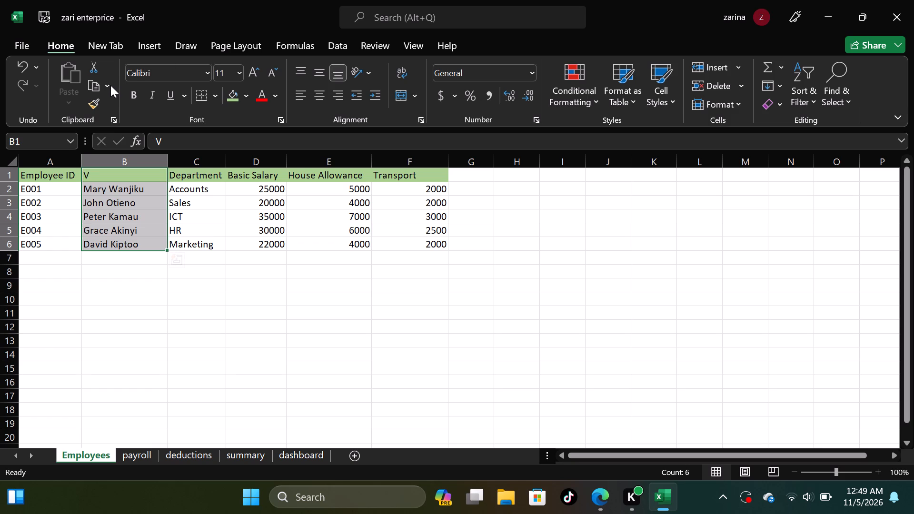
pyautogui.moveTo(110, 85); pyautogui.dragTo(108, 83)
pyautogui.click(108, 83)
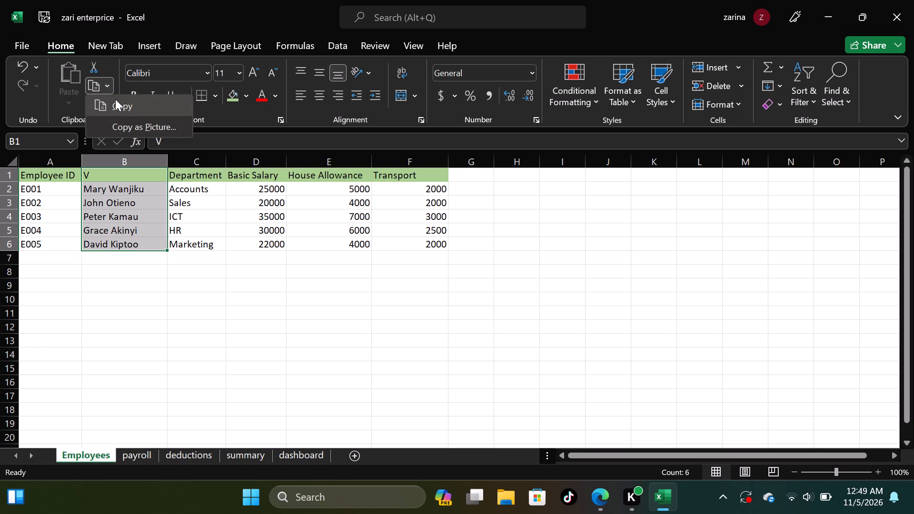
pyautogui.click(115, 99)
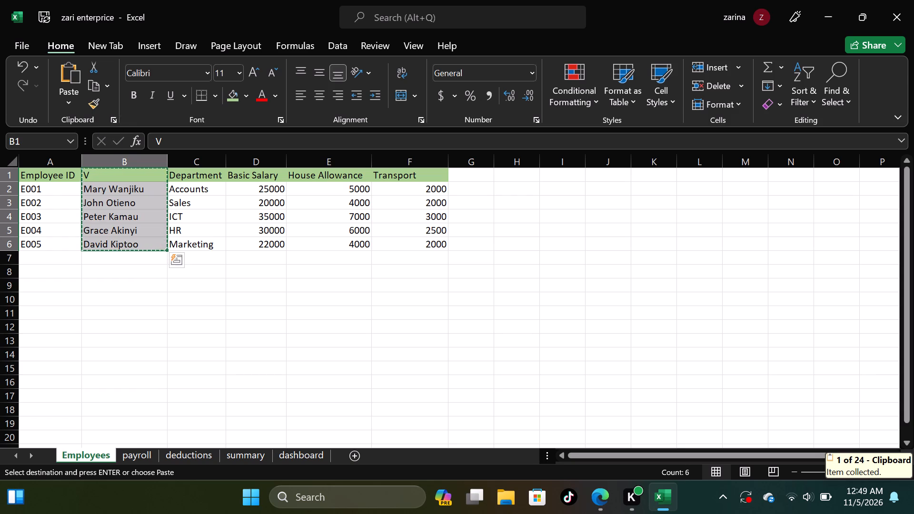
# Paste the copied name column into the payroll sheet's Employee Name column, starting at cell B2.
pyautogui.click(133, 450)
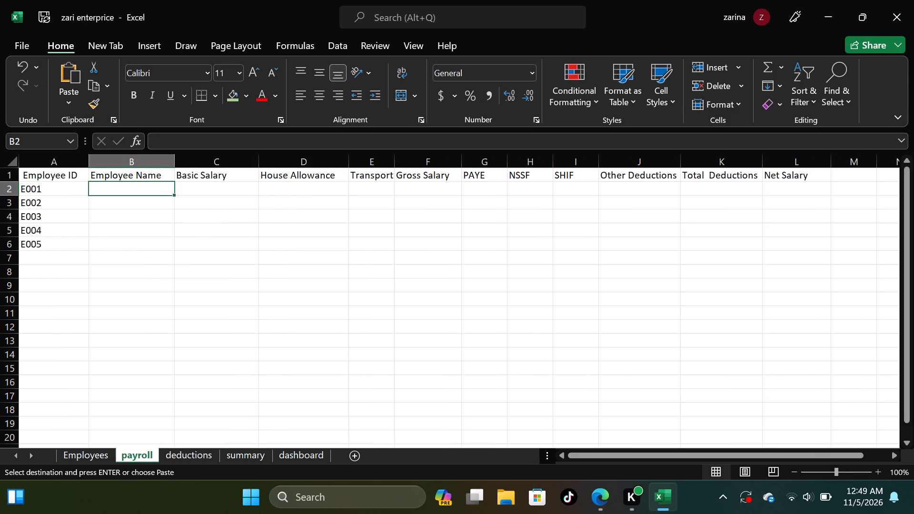
pyautogui.click(109, 190)
pyautogui.click(64, 80)
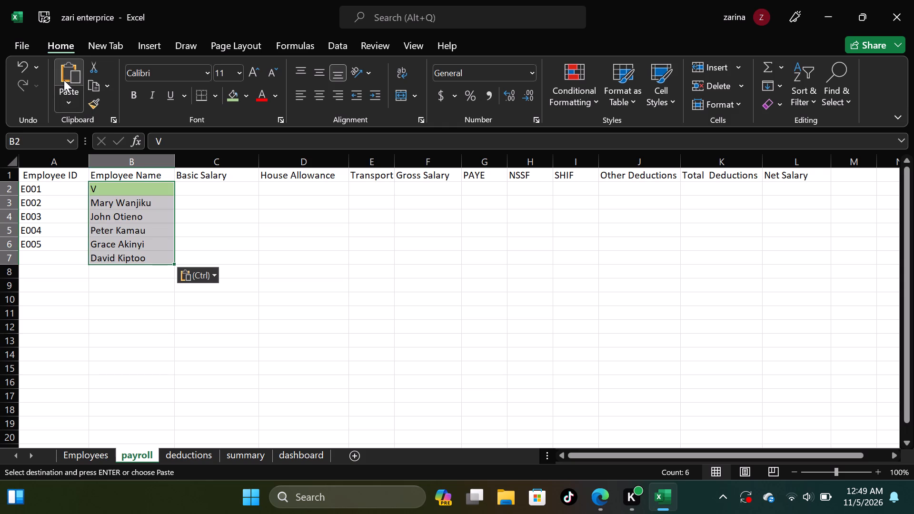
pyautogui.click(99, 188)
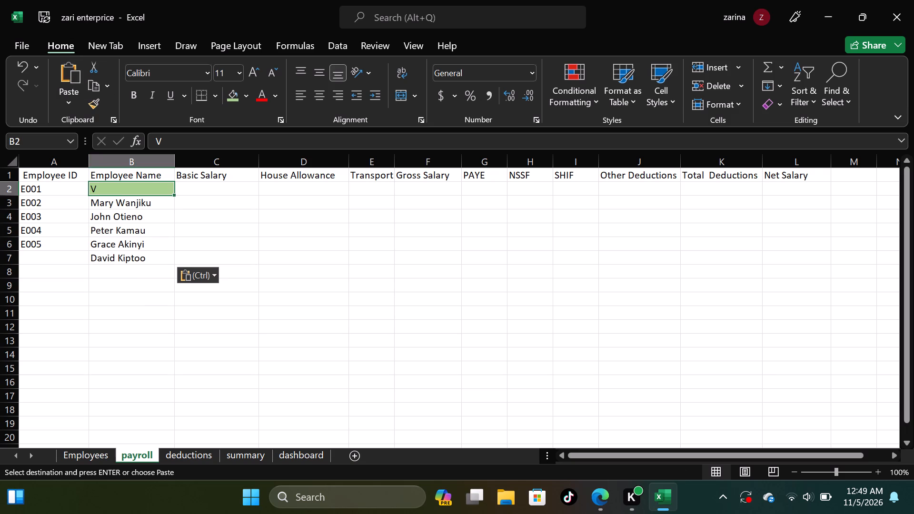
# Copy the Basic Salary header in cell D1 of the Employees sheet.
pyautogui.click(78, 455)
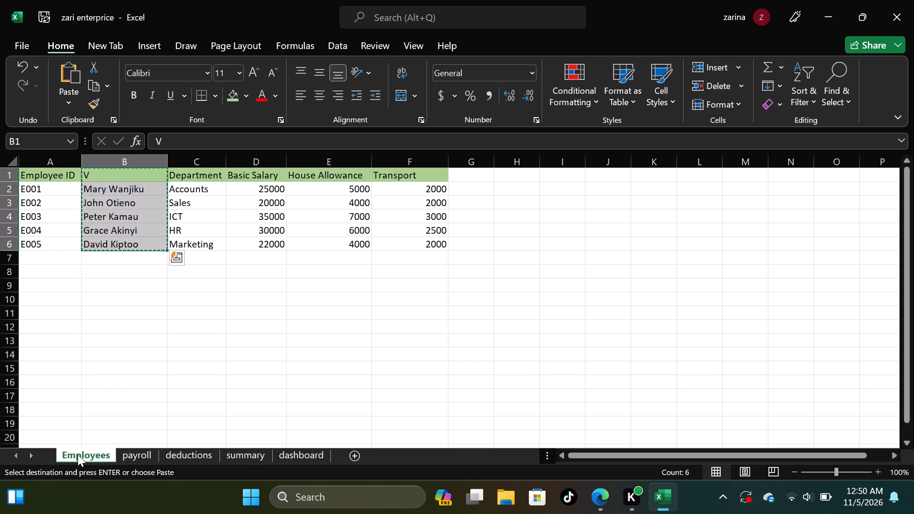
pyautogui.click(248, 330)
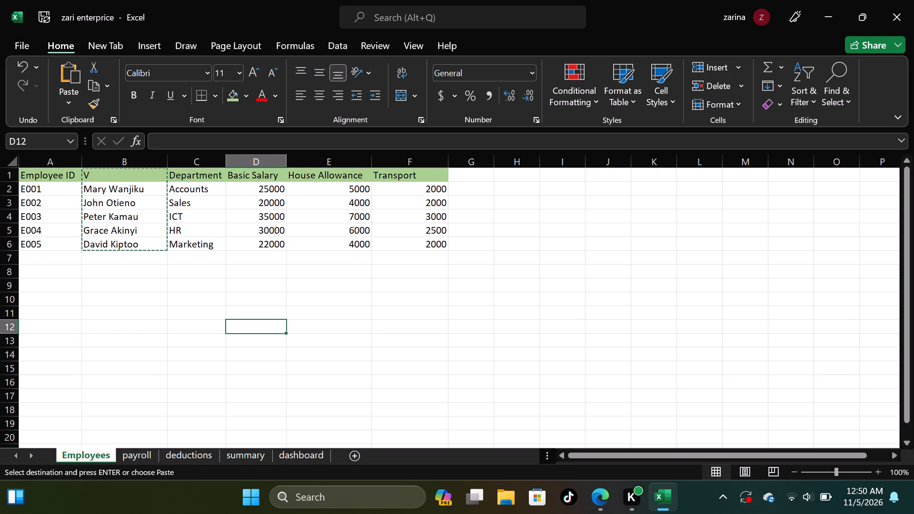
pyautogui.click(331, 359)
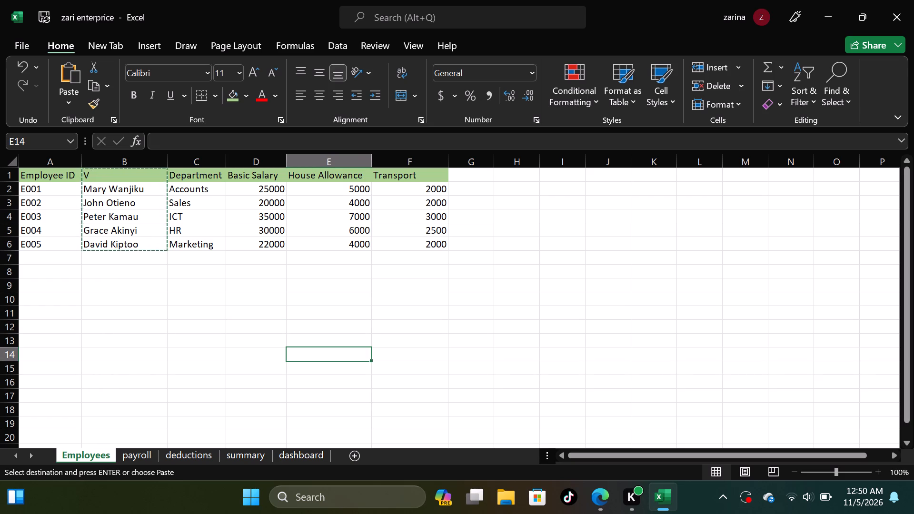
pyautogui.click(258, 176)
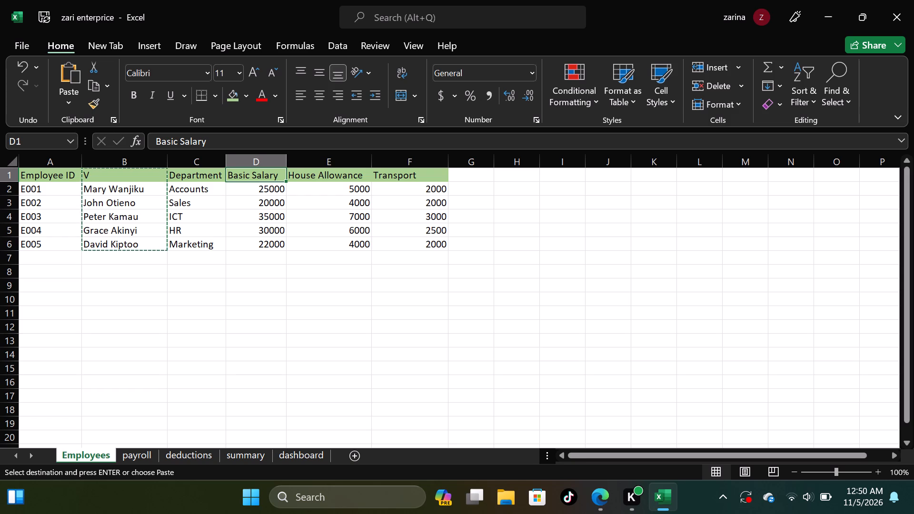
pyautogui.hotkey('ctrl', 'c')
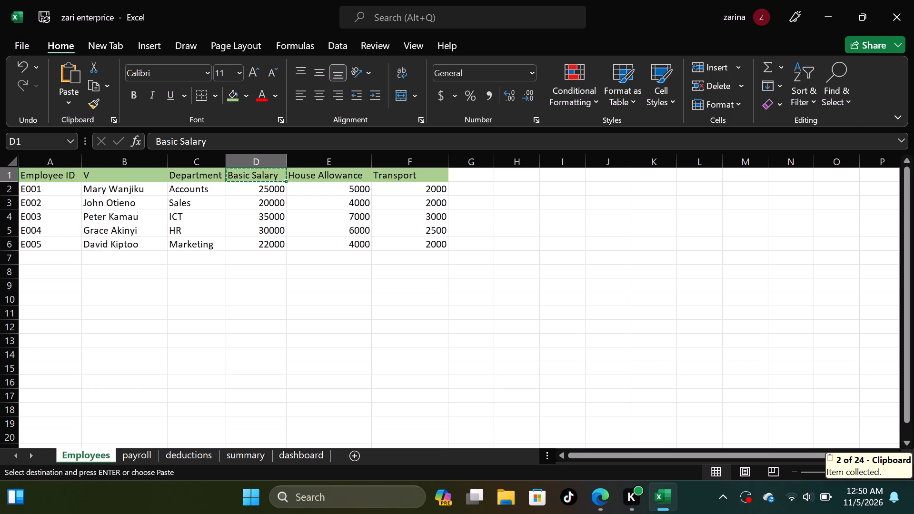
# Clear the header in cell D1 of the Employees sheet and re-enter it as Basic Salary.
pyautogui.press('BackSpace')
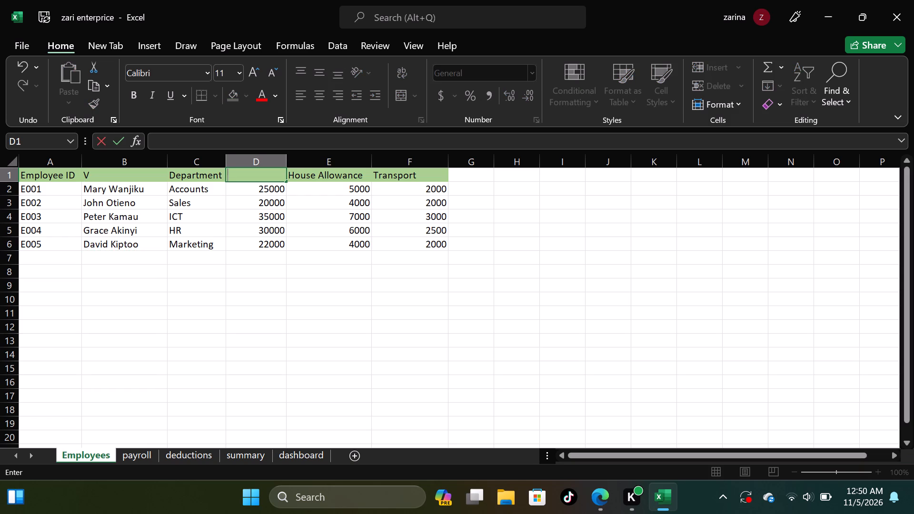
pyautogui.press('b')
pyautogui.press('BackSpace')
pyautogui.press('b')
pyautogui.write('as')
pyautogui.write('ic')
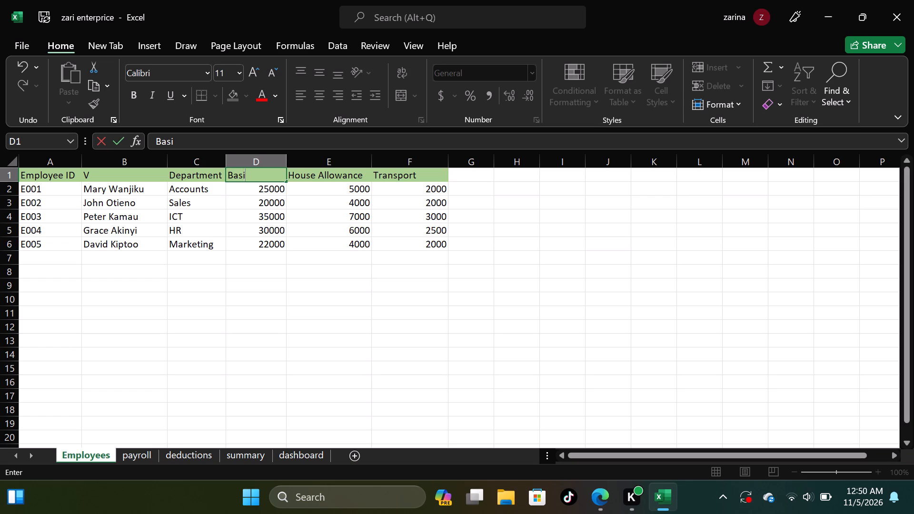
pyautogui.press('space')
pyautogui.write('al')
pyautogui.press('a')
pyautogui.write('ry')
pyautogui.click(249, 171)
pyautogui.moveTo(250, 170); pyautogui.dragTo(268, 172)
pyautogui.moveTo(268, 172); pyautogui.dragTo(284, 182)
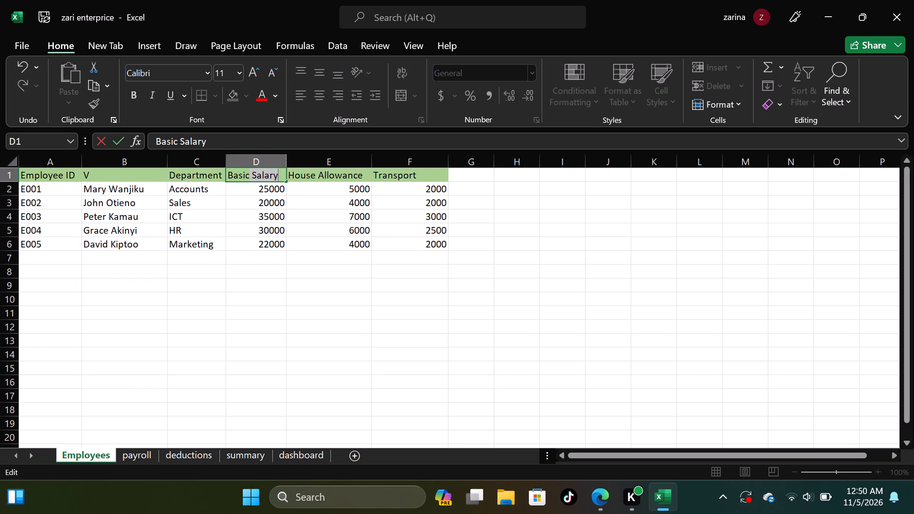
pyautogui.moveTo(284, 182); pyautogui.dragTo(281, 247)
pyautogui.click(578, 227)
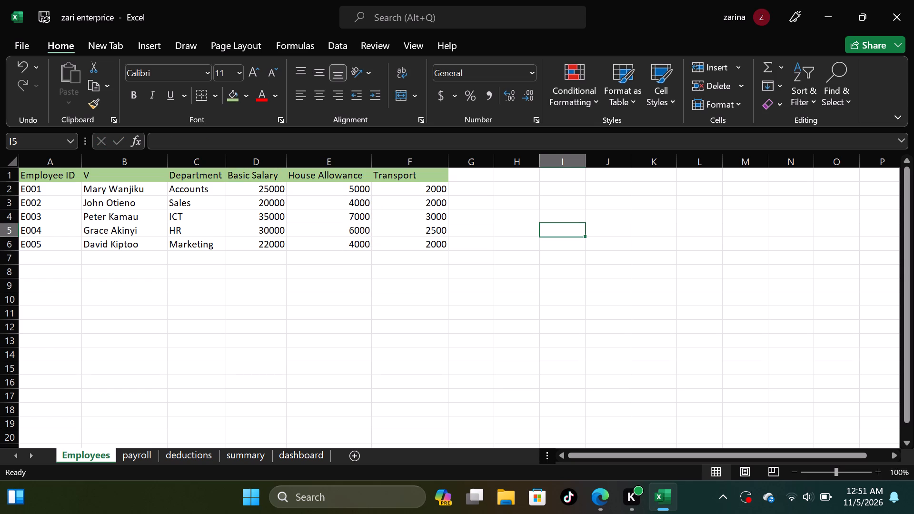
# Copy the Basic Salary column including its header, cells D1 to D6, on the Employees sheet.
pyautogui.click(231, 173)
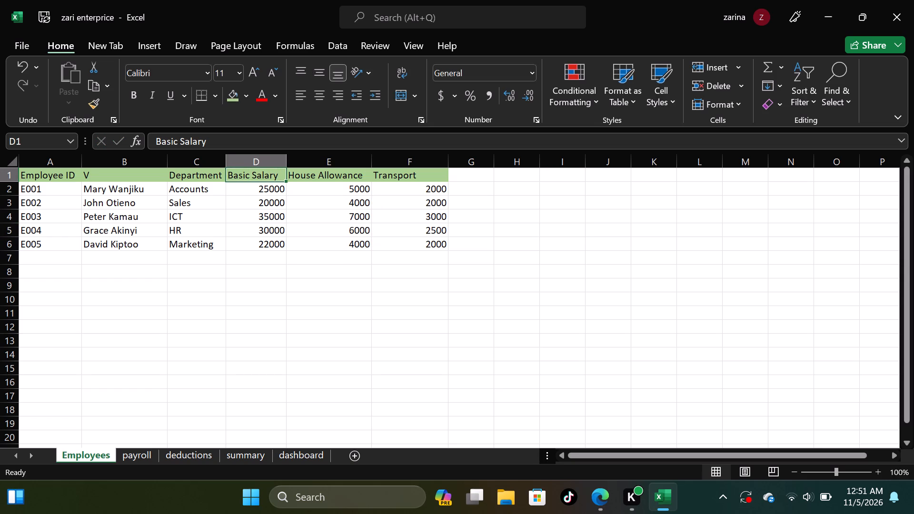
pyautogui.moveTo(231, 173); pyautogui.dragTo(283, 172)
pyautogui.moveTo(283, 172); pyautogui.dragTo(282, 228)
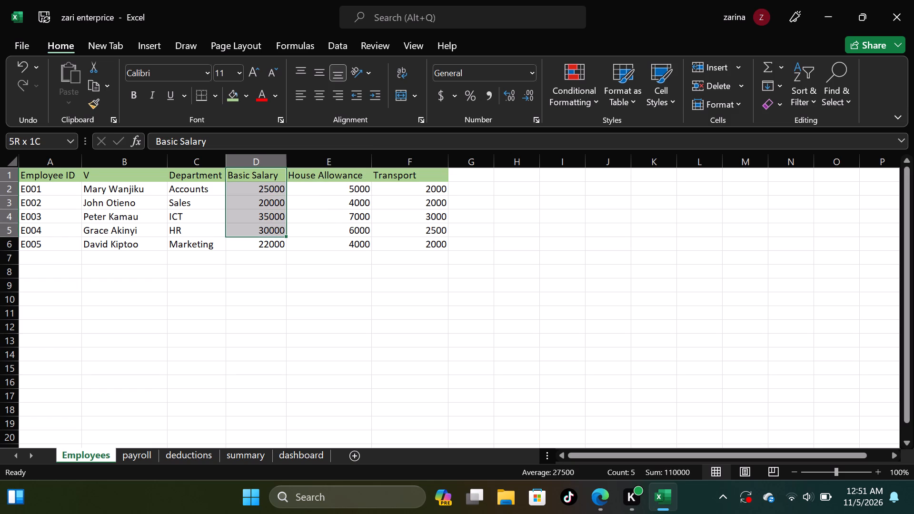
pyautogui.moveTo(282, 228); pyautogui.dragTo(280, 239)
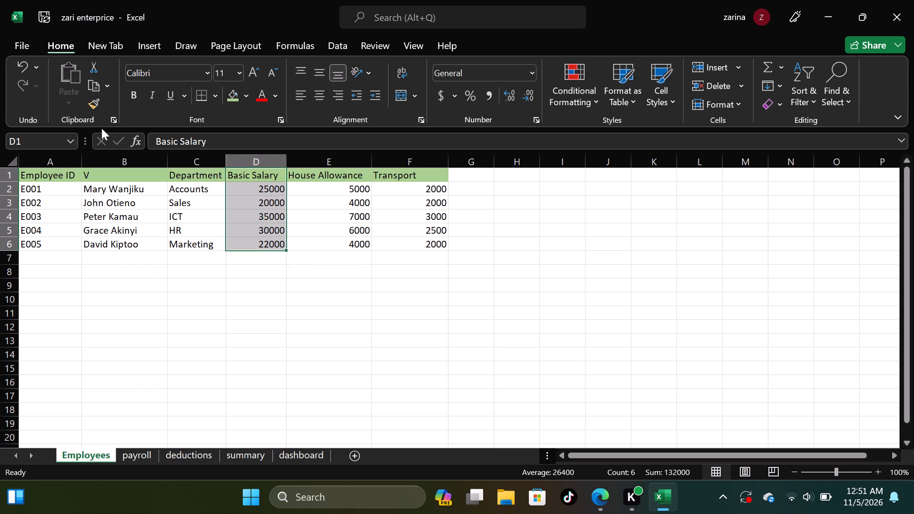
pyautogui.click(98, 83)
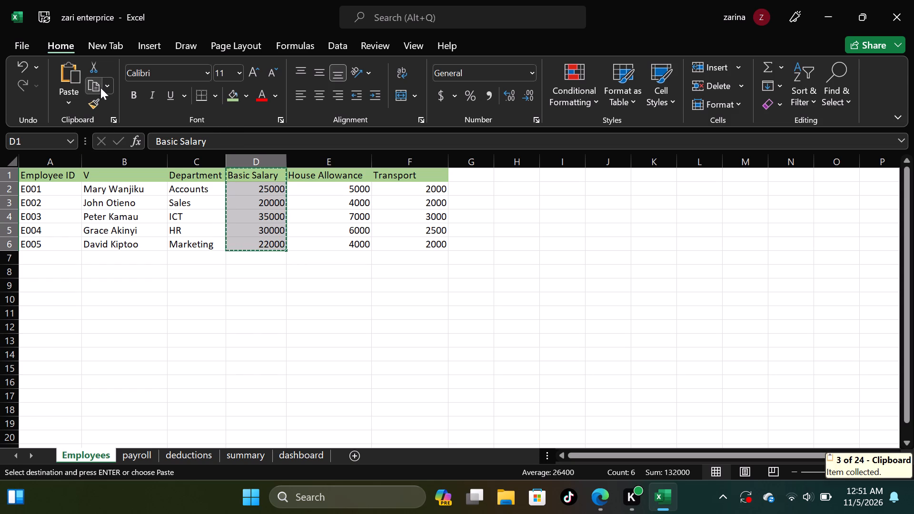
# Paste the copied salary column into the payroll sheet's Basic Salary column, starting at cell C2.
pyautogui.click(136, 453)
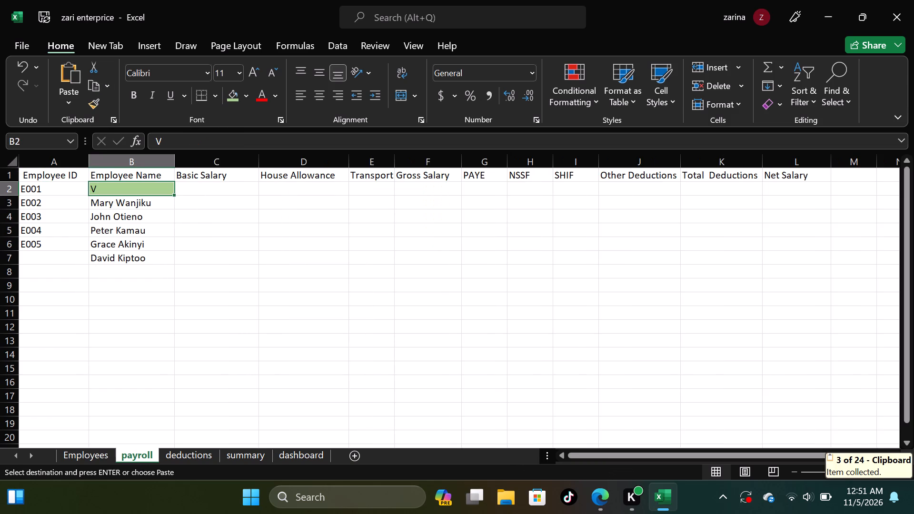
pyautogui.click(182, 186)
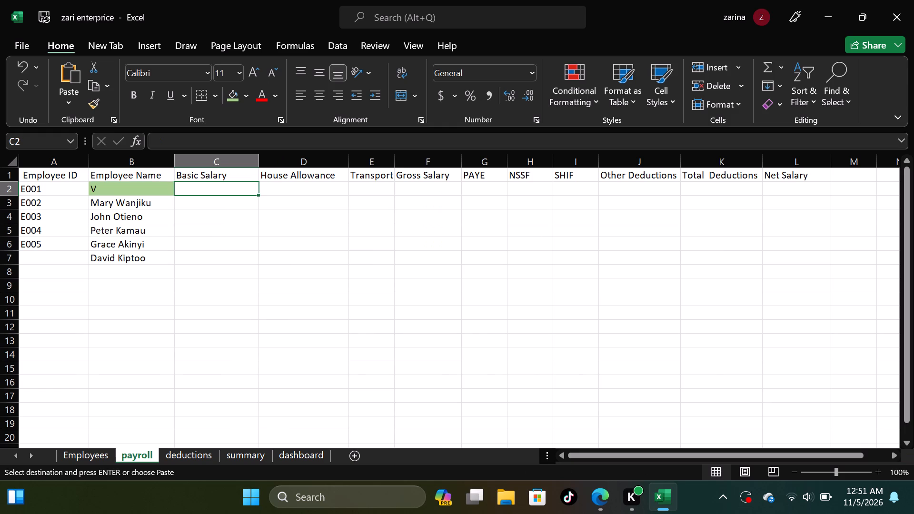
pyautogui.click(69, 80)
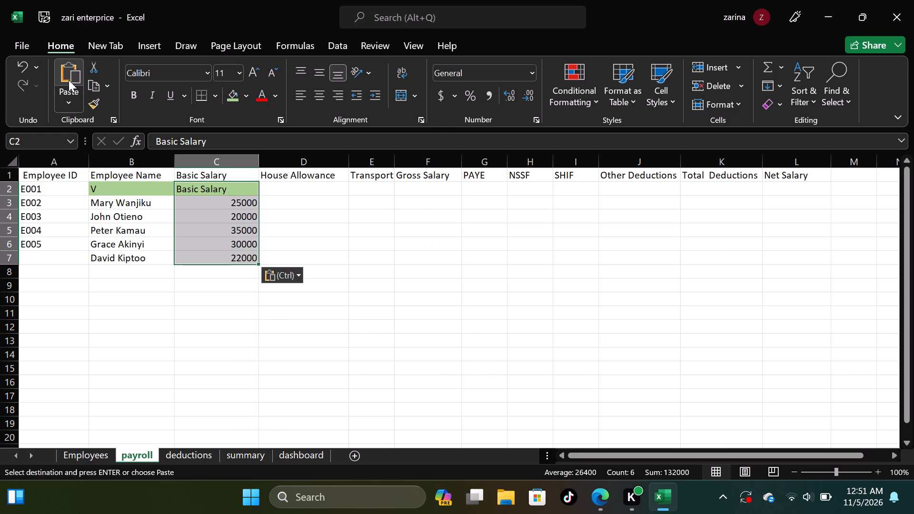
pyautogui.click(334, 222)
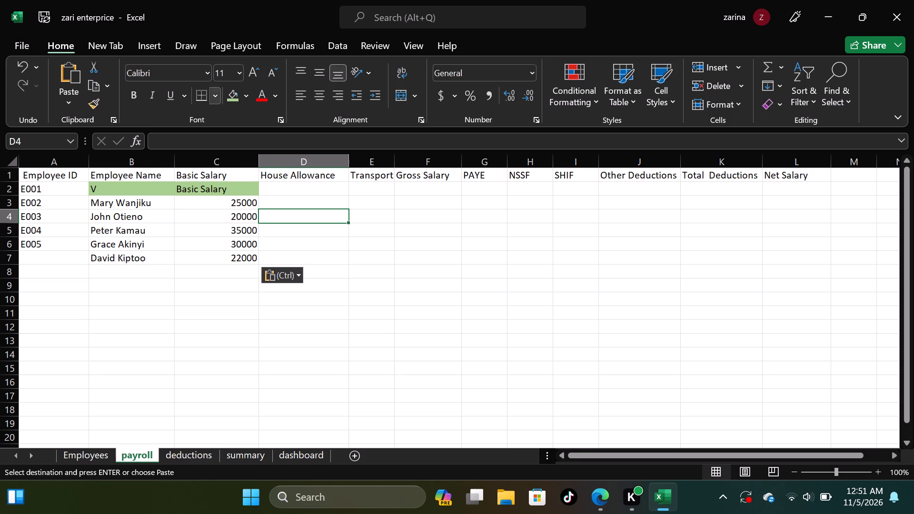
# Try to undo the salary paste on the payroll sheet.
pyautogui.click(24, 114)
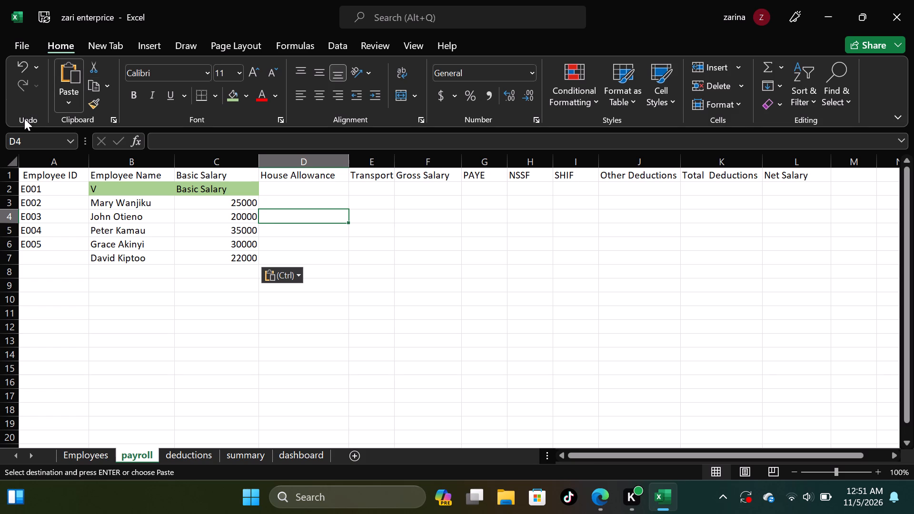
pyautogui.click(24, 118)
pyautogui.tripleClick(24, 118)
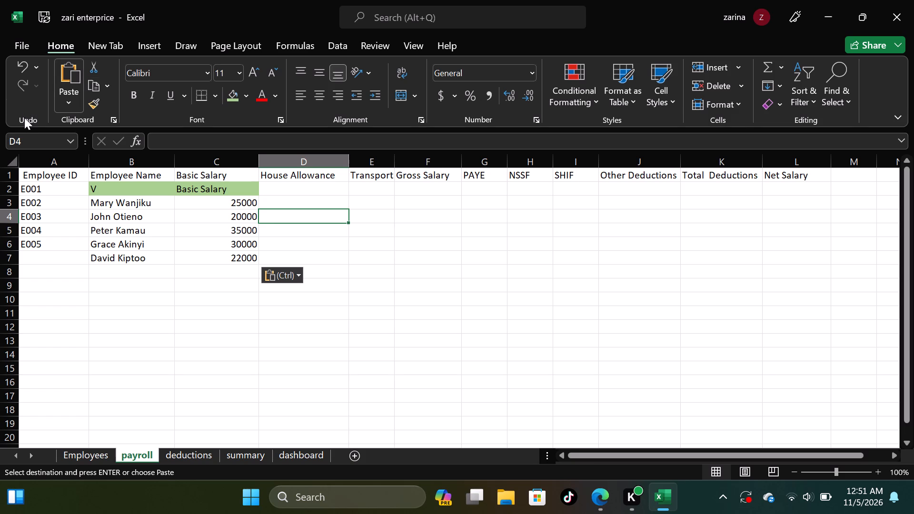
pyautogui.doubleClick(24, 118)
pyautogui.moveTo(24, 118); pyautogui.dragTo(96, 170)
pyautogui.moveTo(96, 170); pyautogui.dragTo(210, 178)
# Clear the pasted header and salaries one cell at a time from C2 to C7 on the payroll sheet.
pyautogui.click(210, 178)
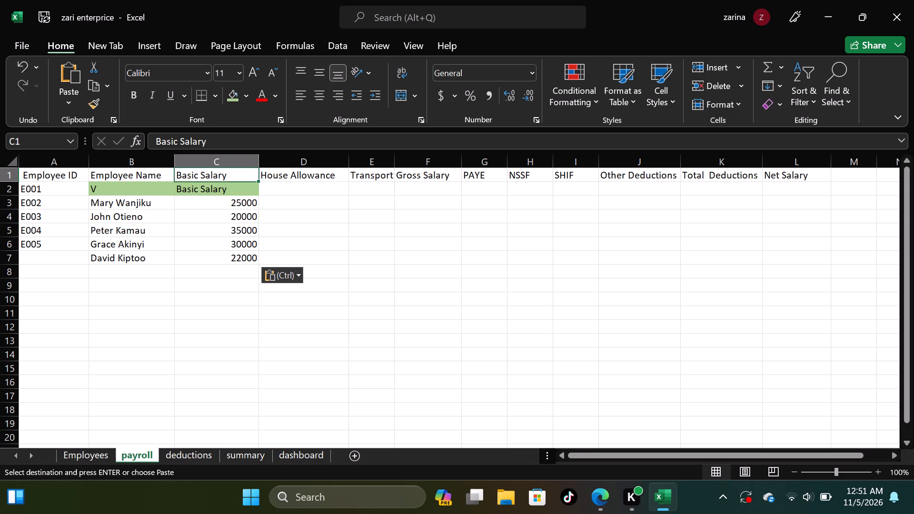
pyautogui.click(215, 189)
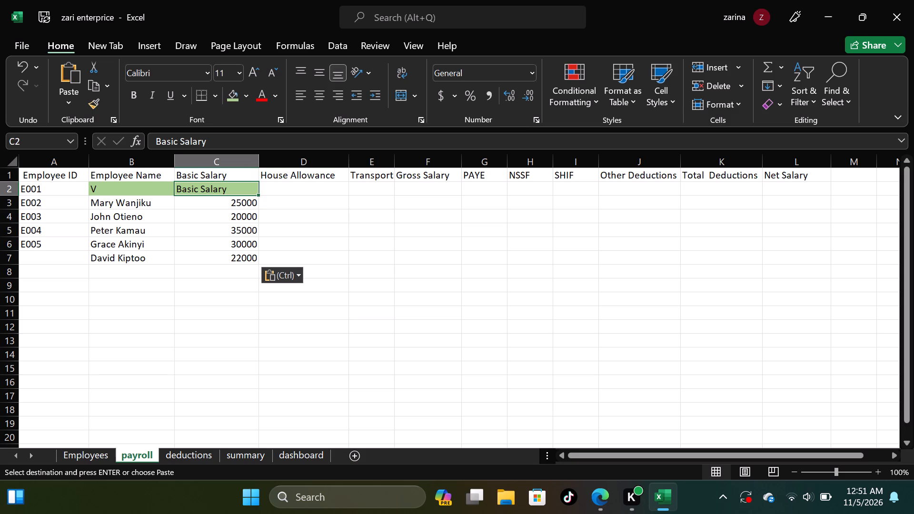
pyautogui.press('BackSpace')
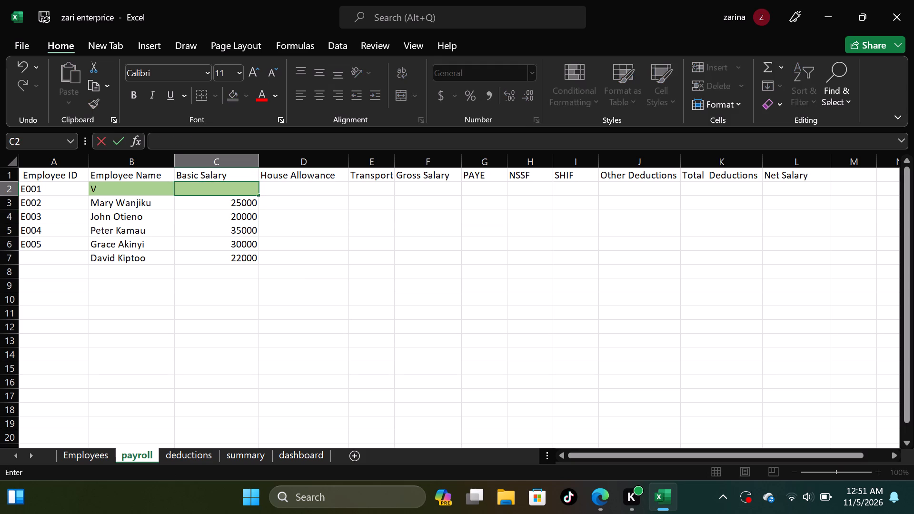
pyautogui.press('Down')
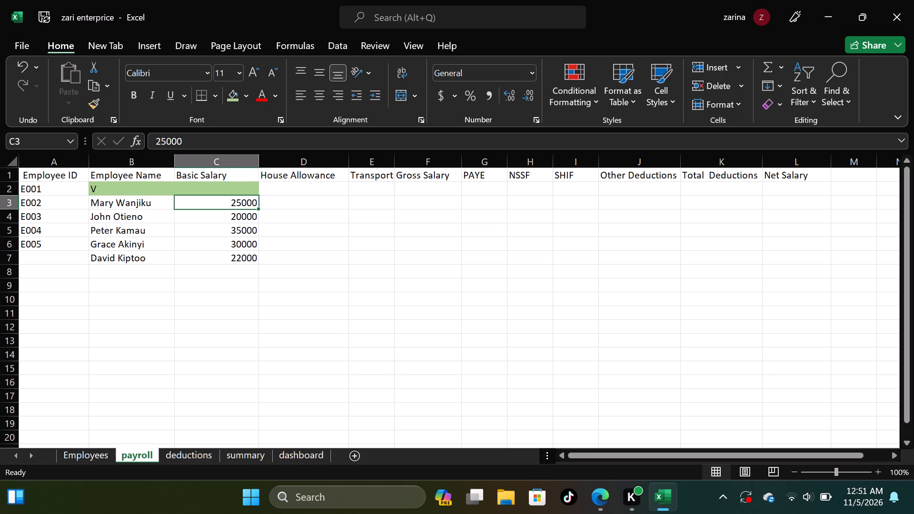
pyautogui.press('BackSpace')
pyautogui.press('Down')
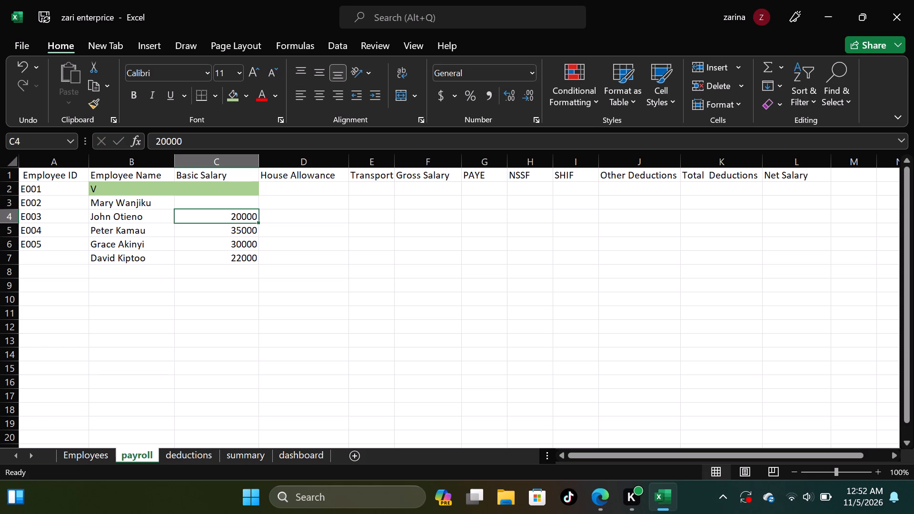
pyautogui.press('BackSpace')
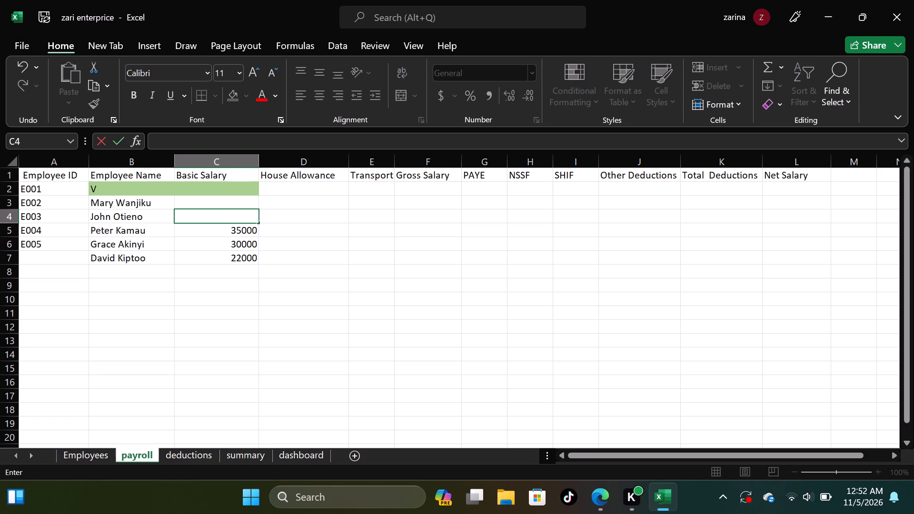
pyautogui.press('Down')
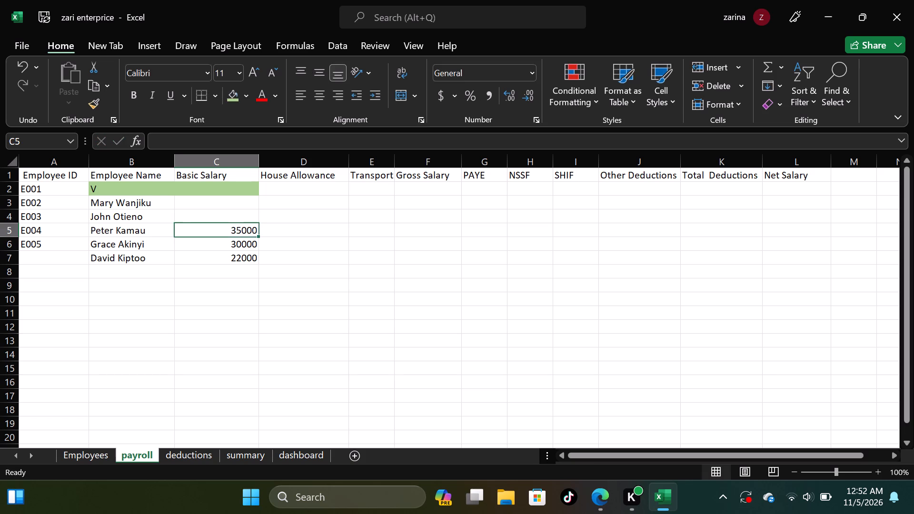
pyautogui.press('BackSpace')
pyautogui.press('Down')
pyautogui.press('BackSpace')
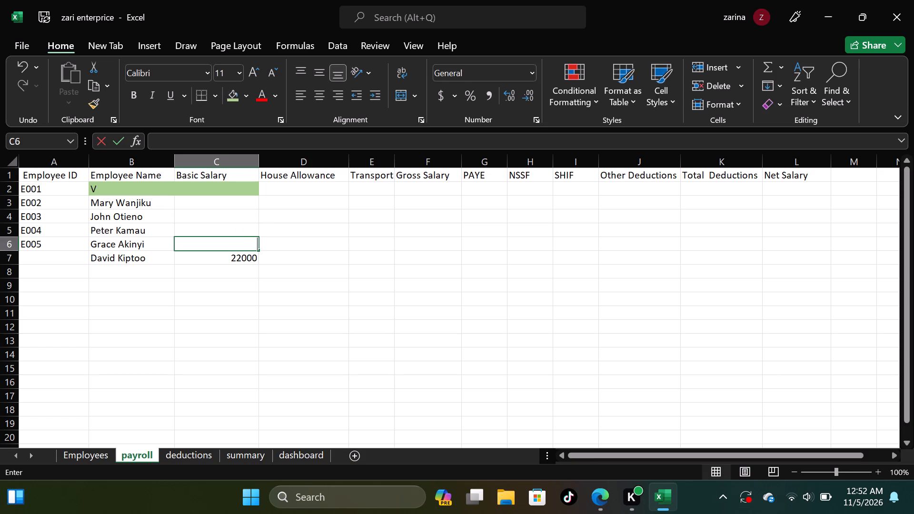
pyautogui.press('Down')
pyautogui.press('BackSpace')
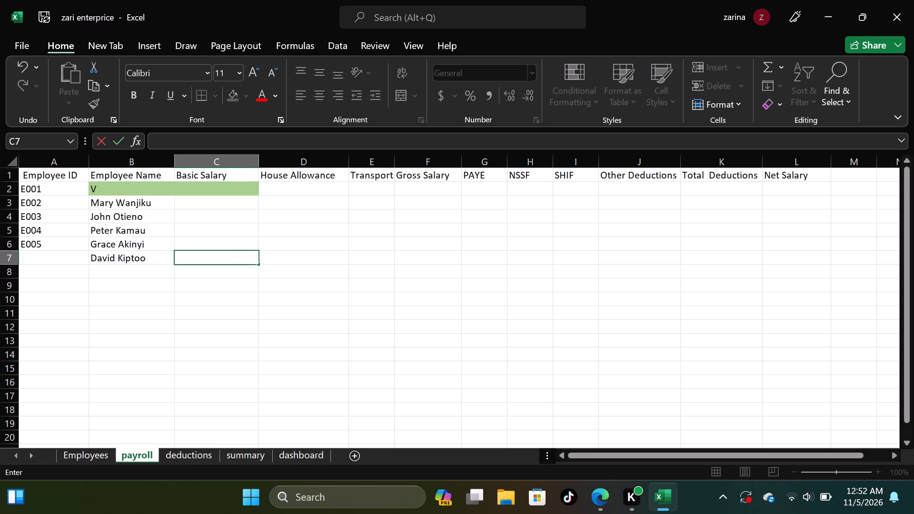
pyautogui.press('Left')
# Clear the pasted employee names and their header one cell at a time from B7 up to B2 on the payroll sheet.
pyautogui.press('BackSpace')
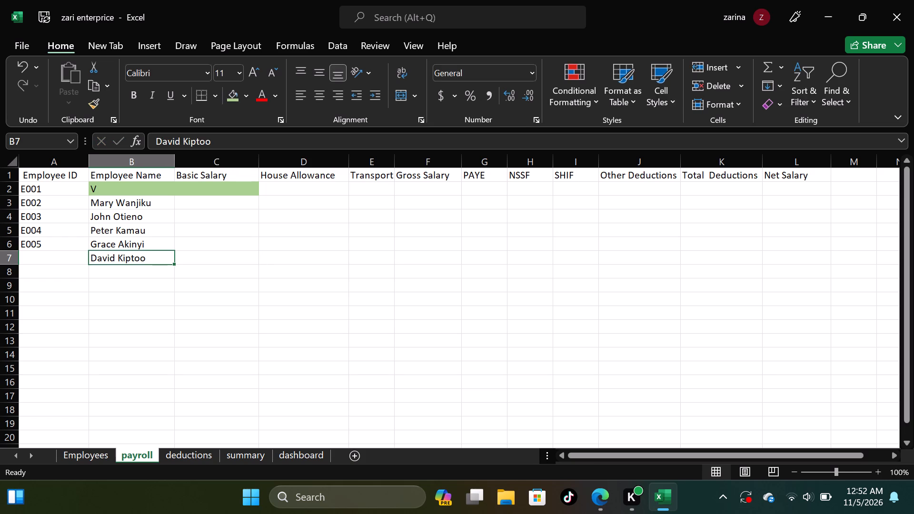
pyautogui.press('Up')
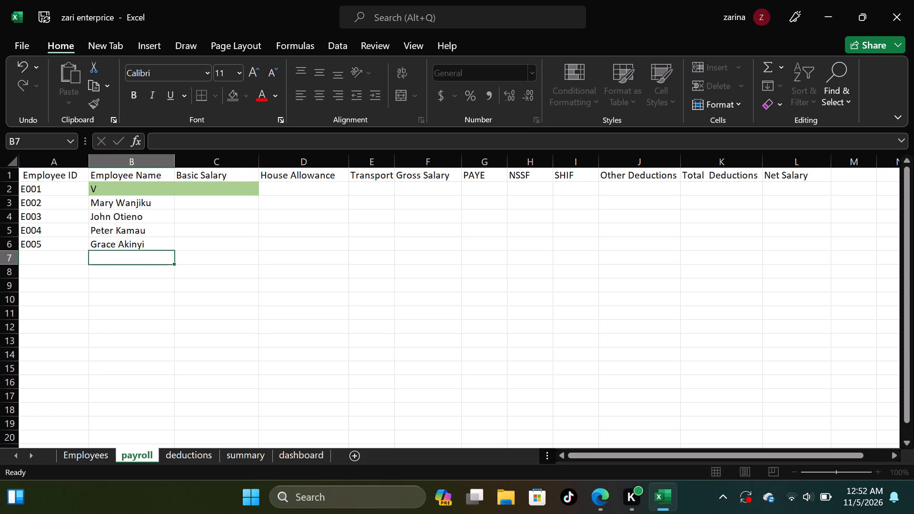
pyautogui.press('BackSpace')
pyautogui.press('Up')
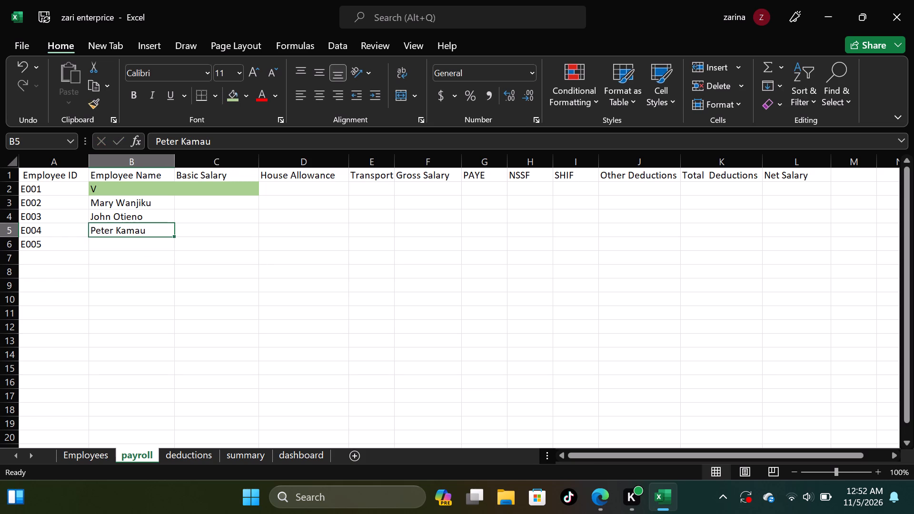
pyautogui.press('BackSpace')
pyautogui.press('Up')
pyautogui.press('BackSpace')
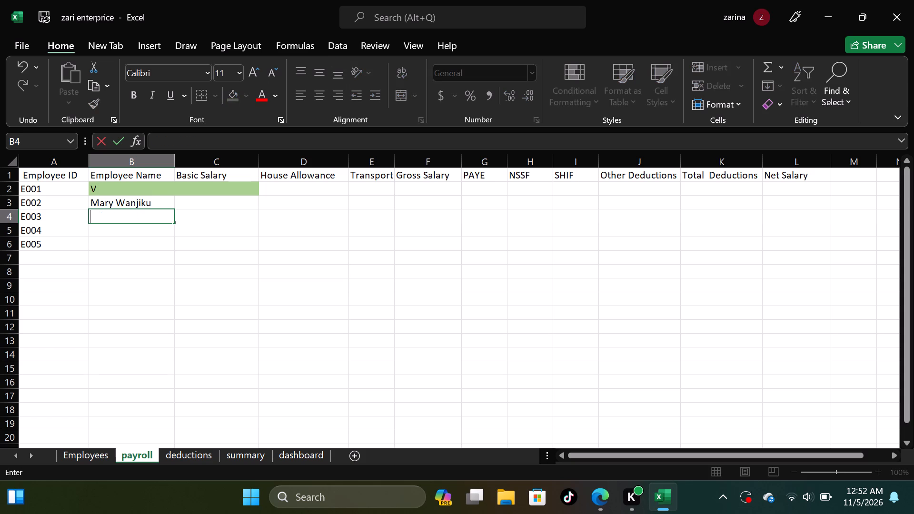
pyautogui.press('Up')
pyautogui.press('Down')
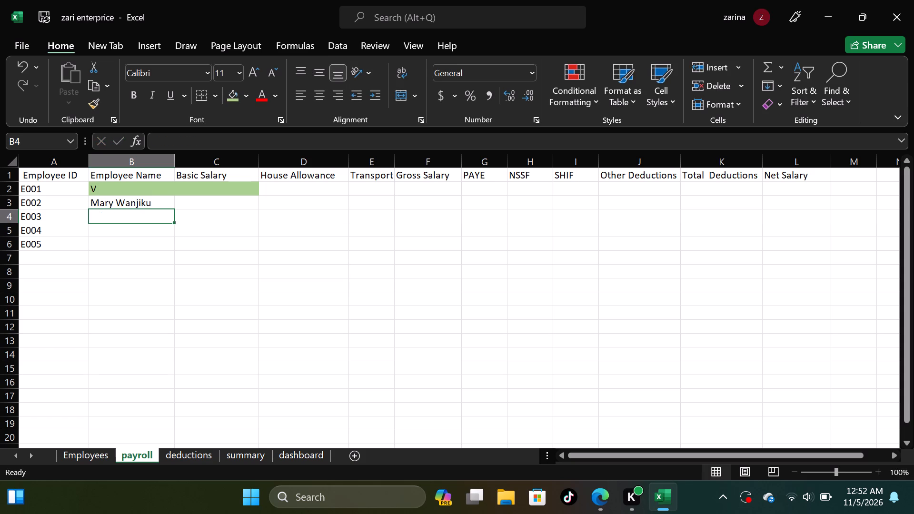
pyautogui.press('Up')
pyautogui.press('BackSpace')
pyautogui.press('Up')
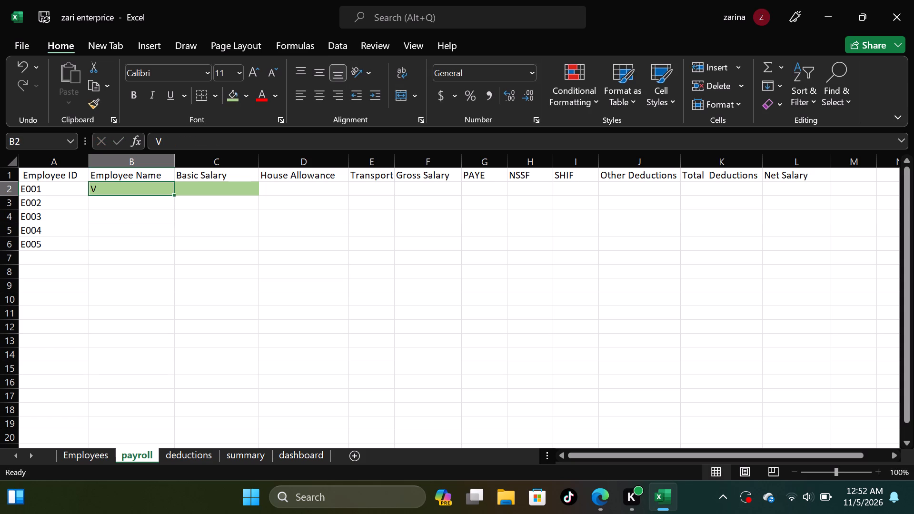
pyautogui.press('BackSpace')
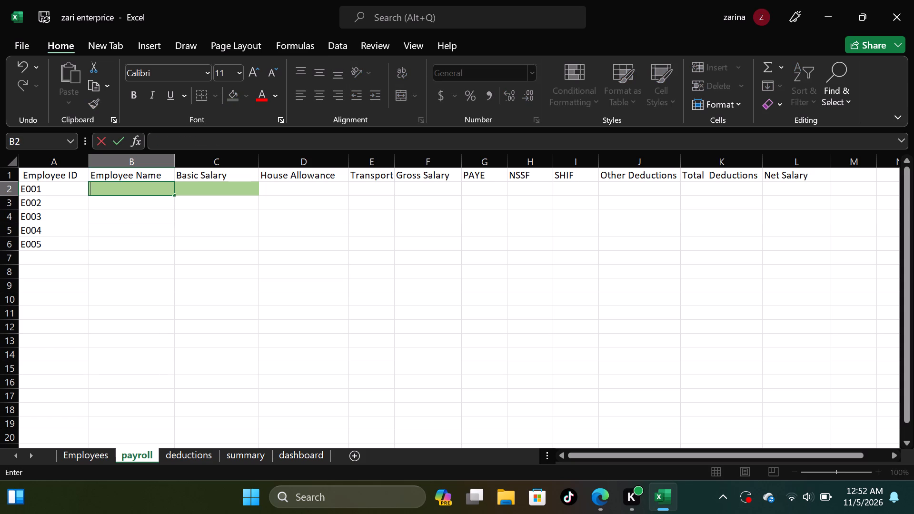
pyautogui.press('Up')
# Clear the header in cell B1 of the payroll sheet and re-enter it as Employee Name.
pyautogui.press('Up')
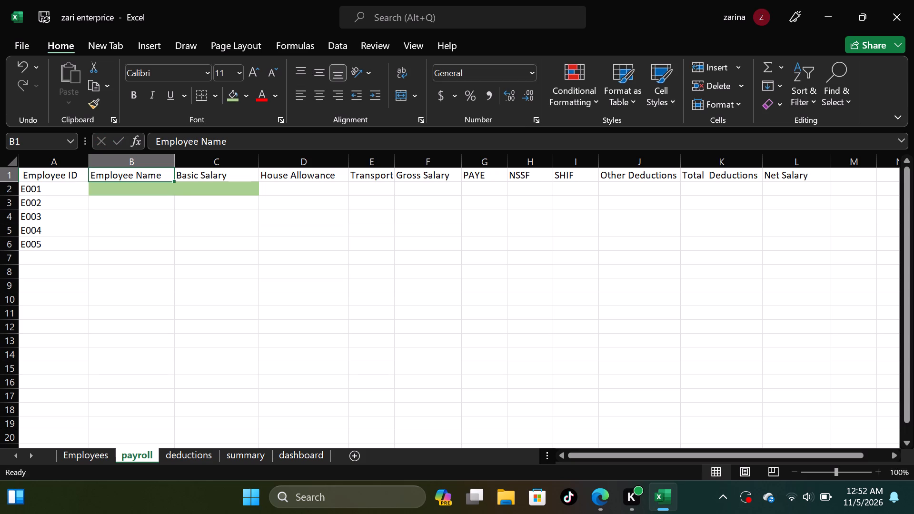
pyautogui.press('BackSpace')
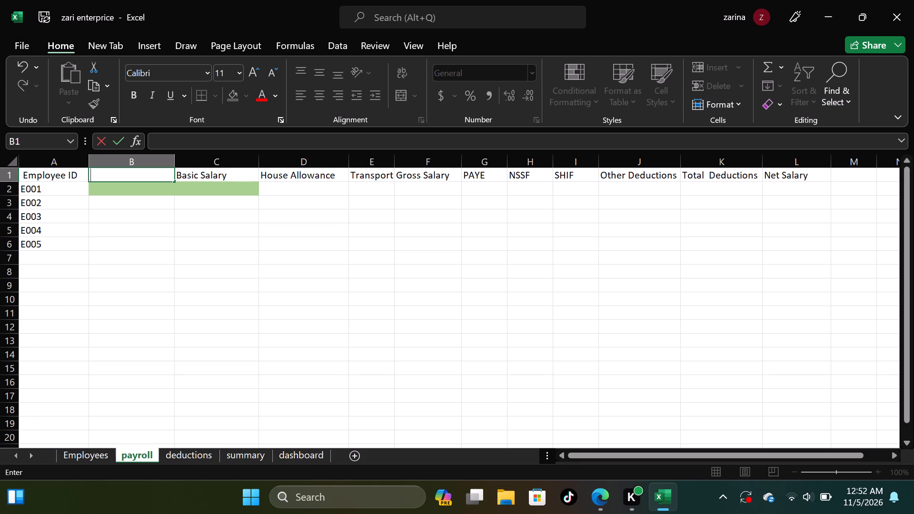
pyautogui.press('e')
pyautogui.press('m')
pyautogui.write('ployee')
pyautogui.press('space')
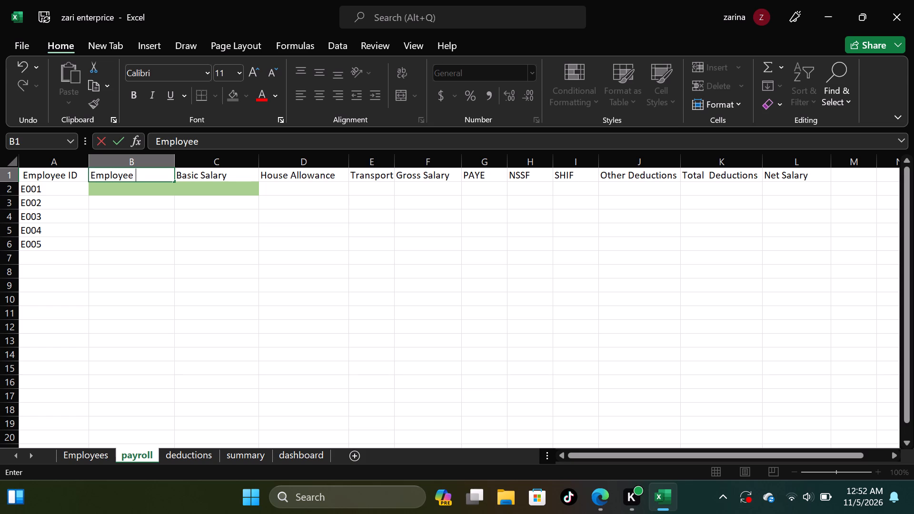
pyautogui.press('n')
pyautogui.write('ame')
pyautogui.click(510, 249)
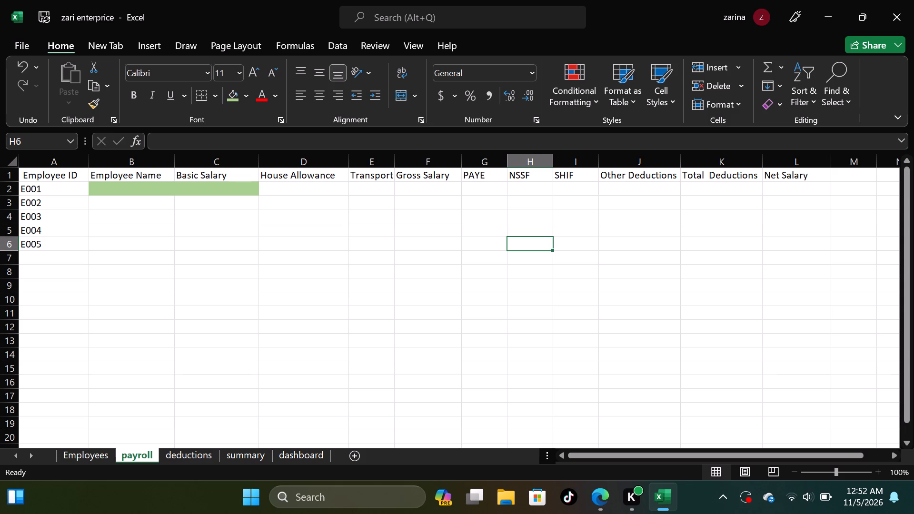
# Copy the employee names in B2:B6 of the Employees sheet, without the header, and return to the payroll sheet.
pyautogui.click(74, 448)
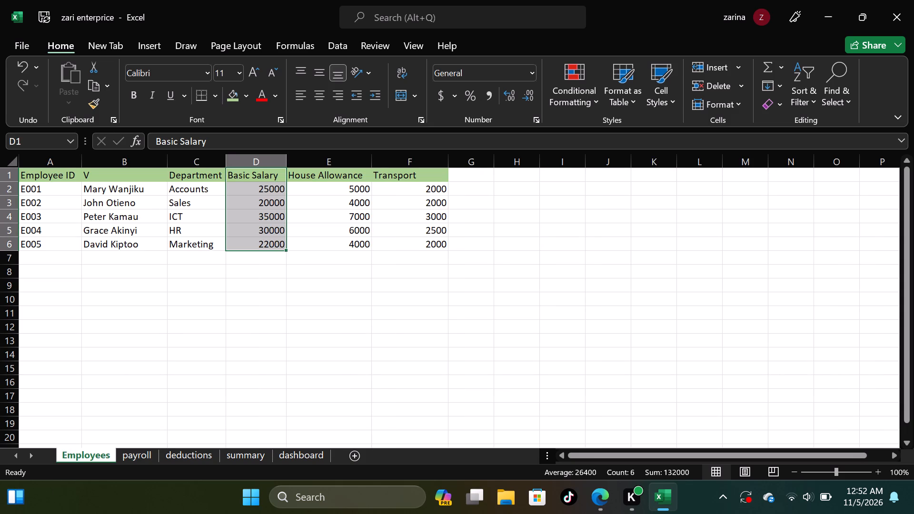
pyautogui.click(576, 234)
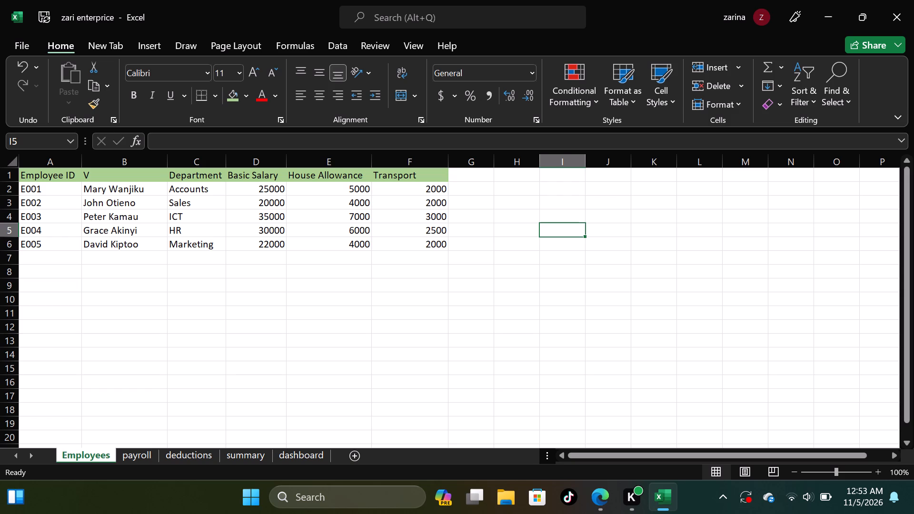
pyautogui.moveTo(106, 186); pyautogui.dragTo(101, 240)
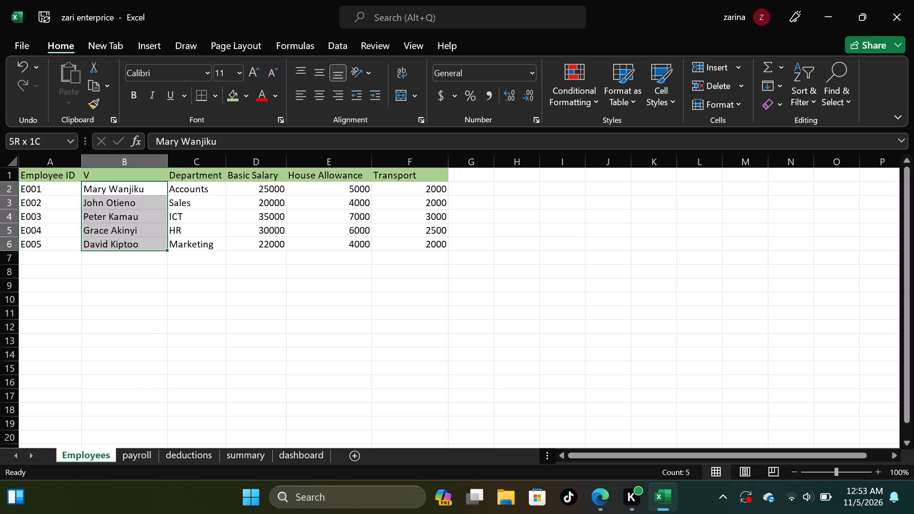
pyautogui.moveTo(101, 240); pyautogui.dragTo(103, 181)
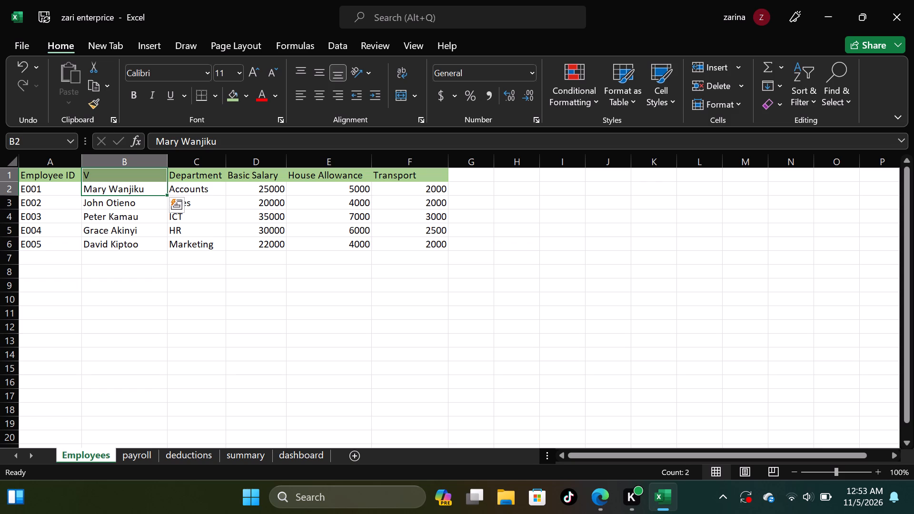
pyautogui.click(242, 340)
pyautogui.click(120, 192)
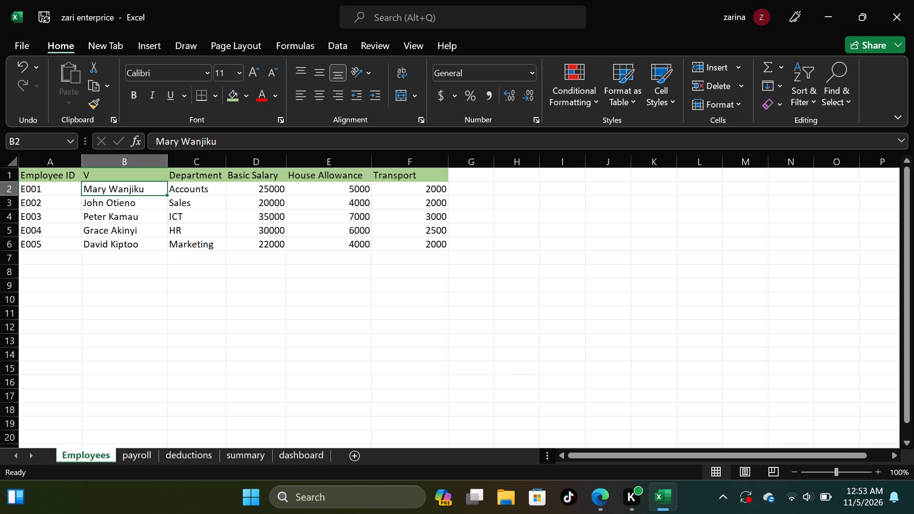
pyautogui.moveTo(120, 192); pyautogui.dragTo(120, 240)
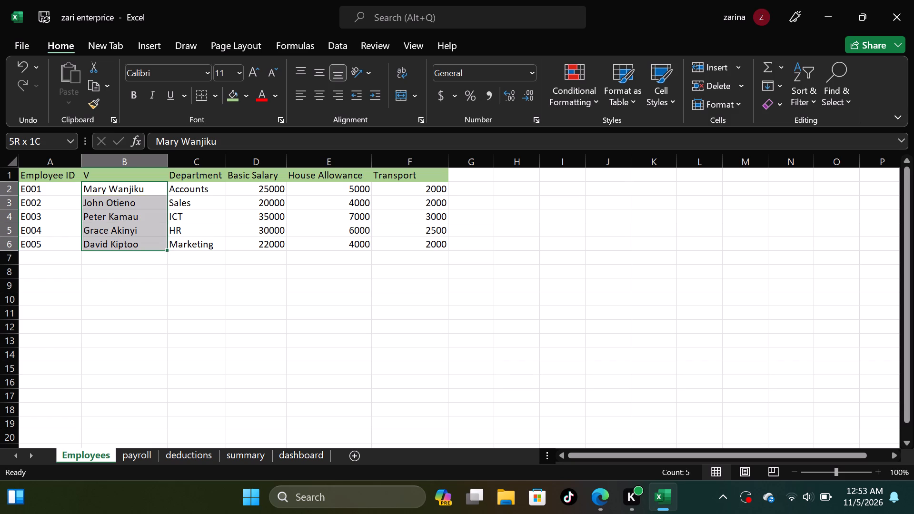
pyautogui.moveTo(120, 240); pyautogui.dragTo(119, 243)
pyautogui.click(100, 79)
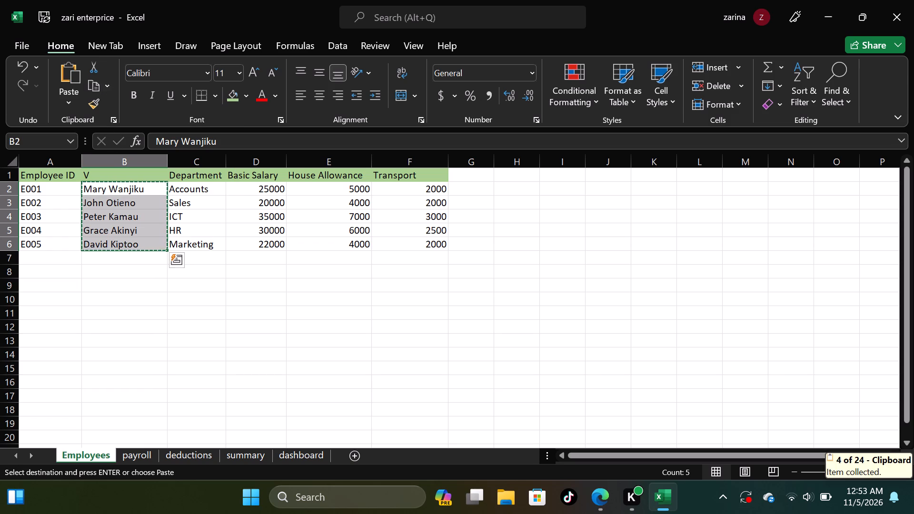
pyautogui.click(135, 453)
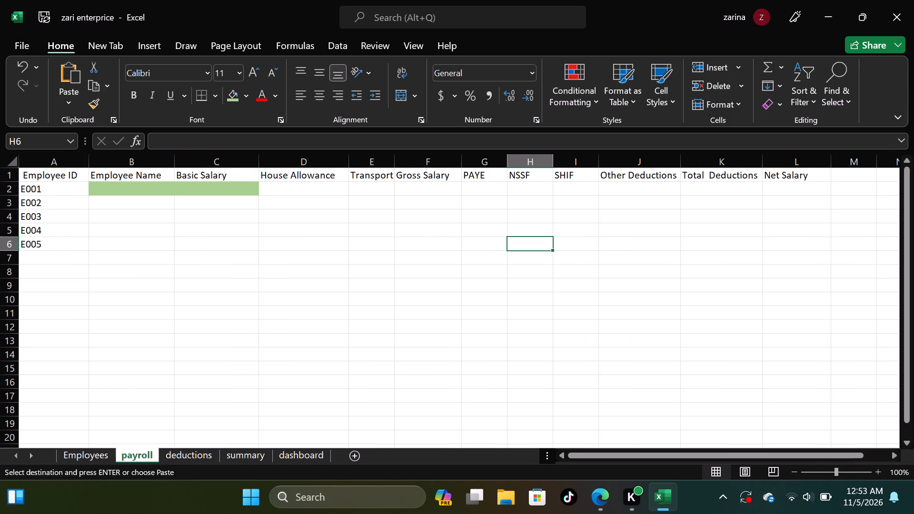
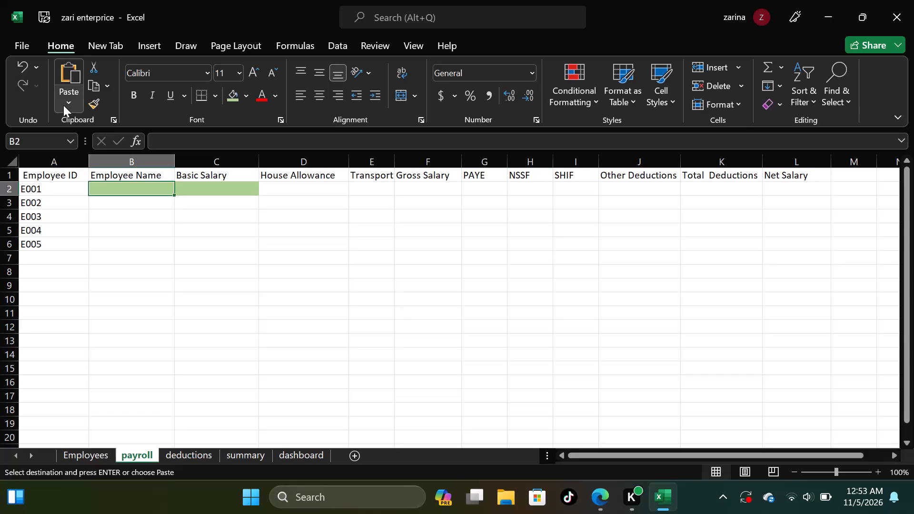
# Paste the copied employee names into the Employee Name column of the payroll sheet, starting at B2.
pyautogui.click(62, 80)
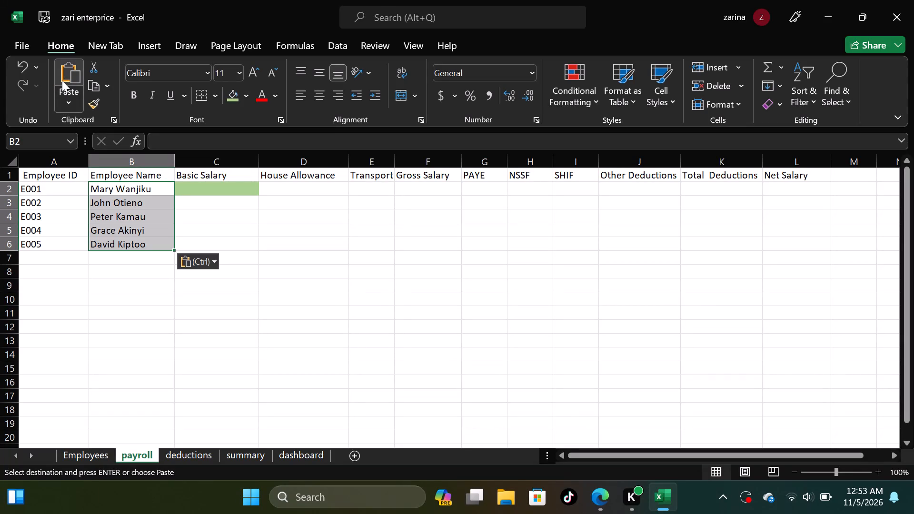
pyautogui.click(374, 226)
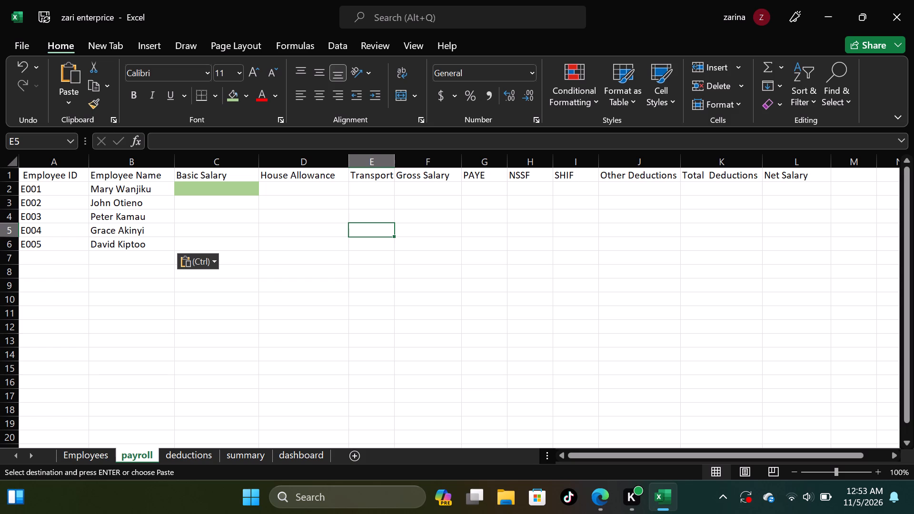
# Copy the basic salaries in D2:D6 of the Employees sheet into the payroll sheet's Basic Salary column, starting at C2.
pyautogui.click(73, 451)
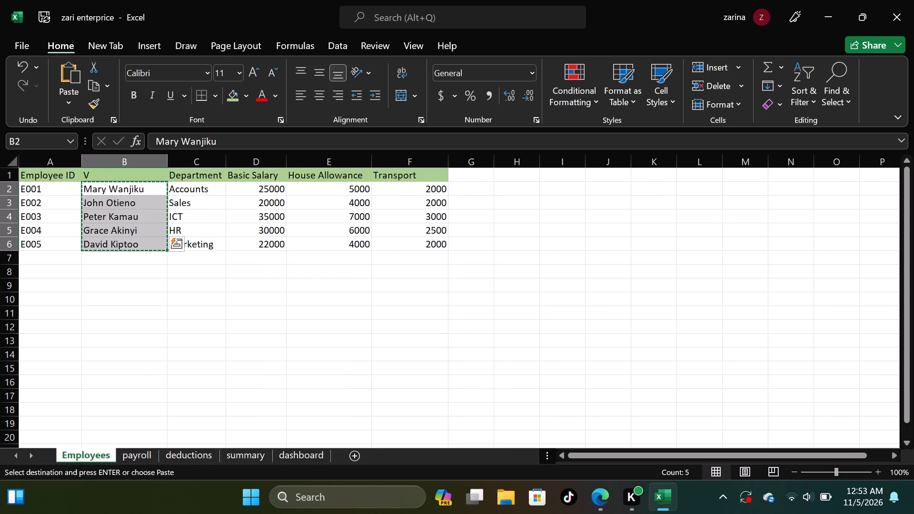
pyautogui.moveTo(384, 315); pyautogui.dragTo(388, 347)
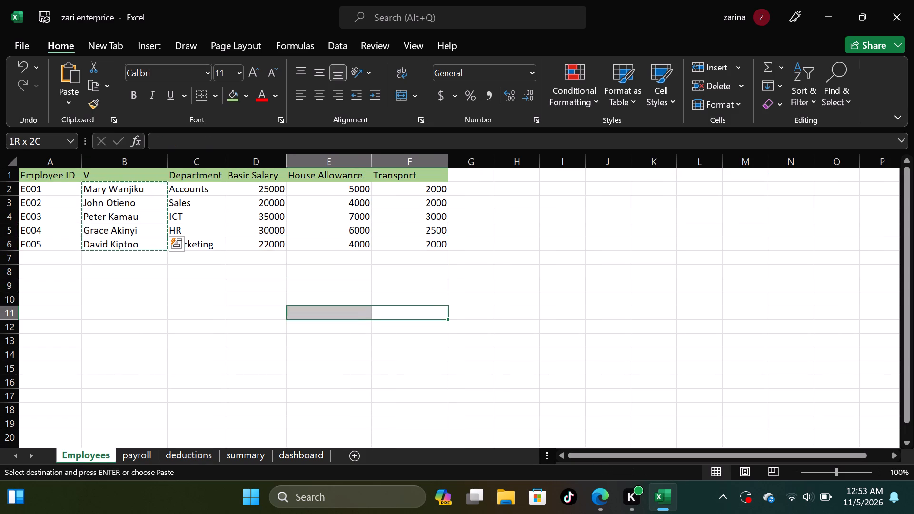
pyautogui.moveTo(388, 347); pyautogui.dragTo(419, 297)
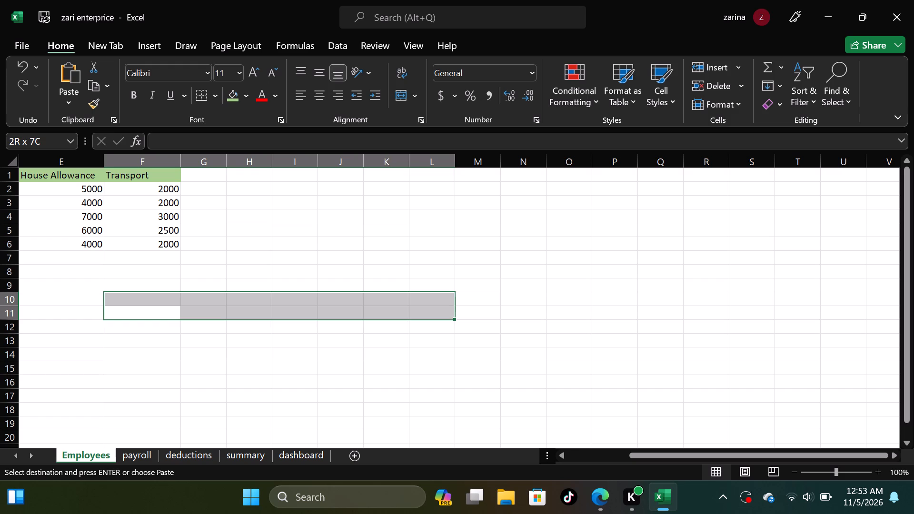
pyautogui.moveTo(419, 297); pyautogui.dragTo(465, 365)
pyautogui.click(465, 365)
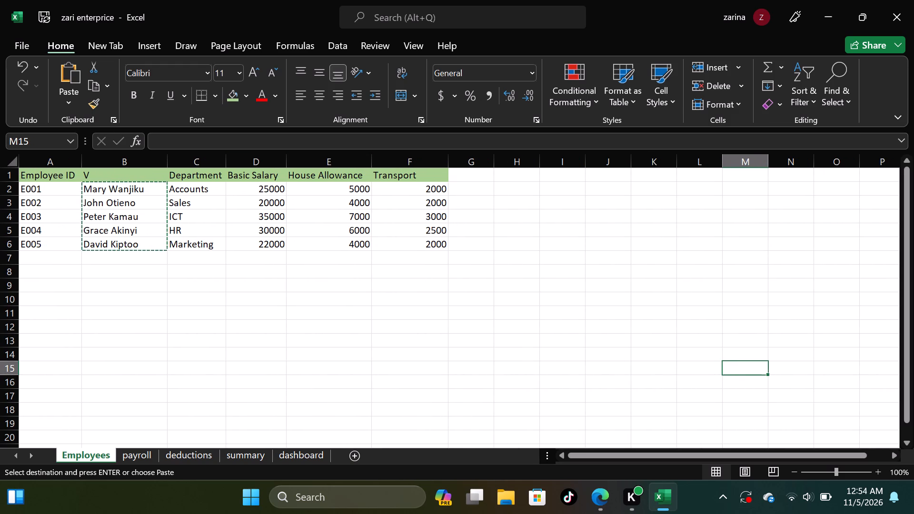
pyautogui.moveTo(270, 189); pyautogui.dragTo(267, 240)
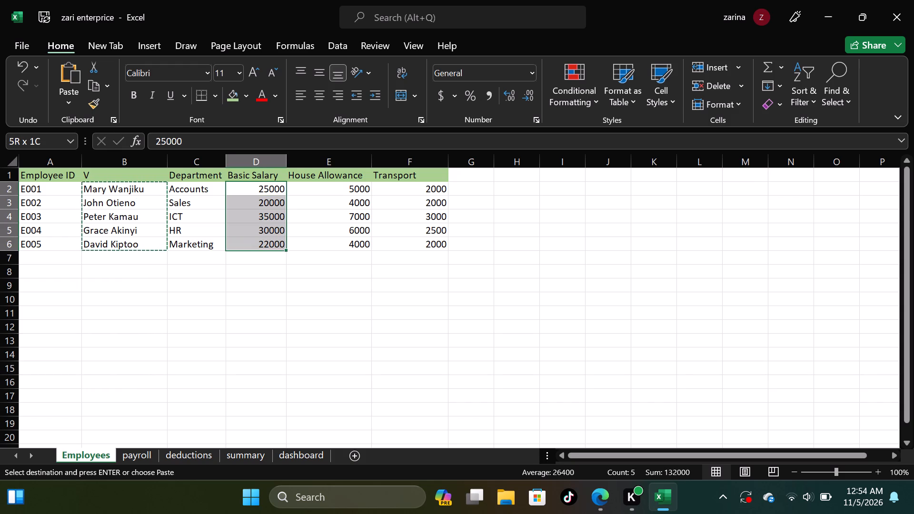
pyautogui.moveTo(267, 240); pyautogui.dragTo(267, 241)
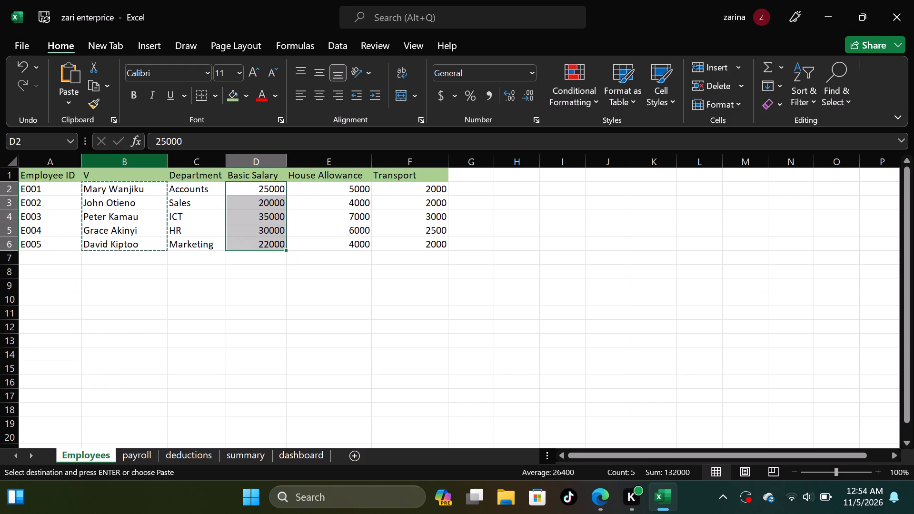
pyautogui.click(94, 81)
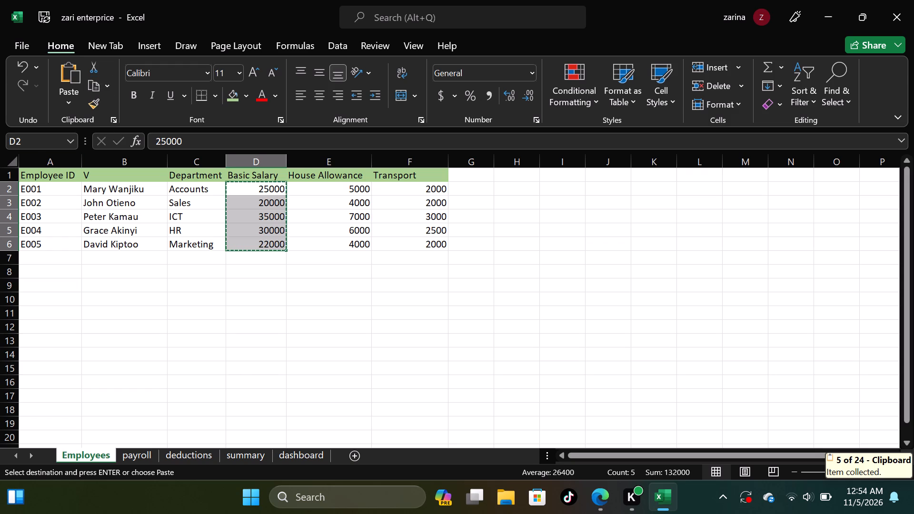
pyautogui.click(130, 453)
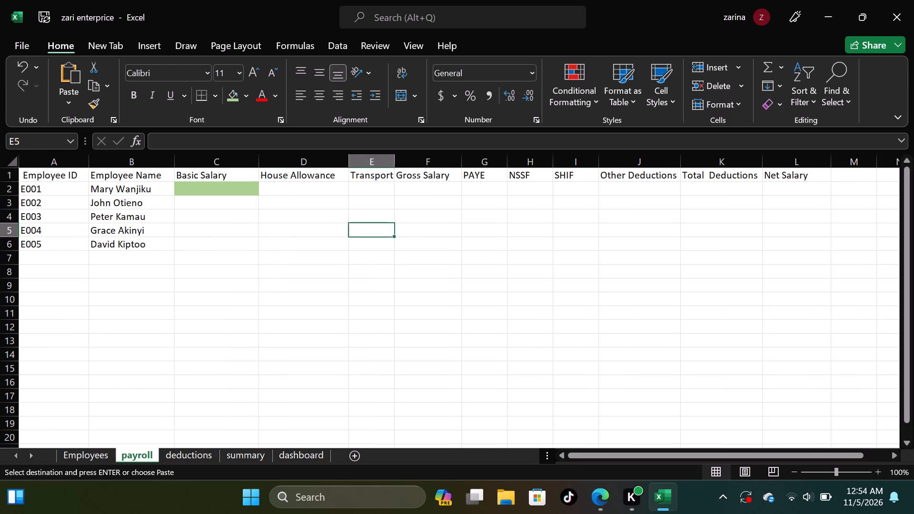
pyautogui.click(200, 188)
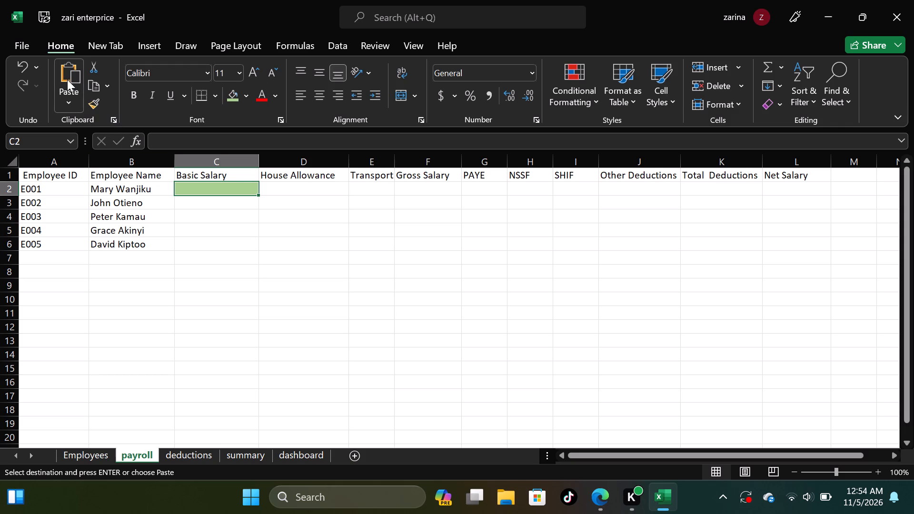
pyautogui.click(67, 79)
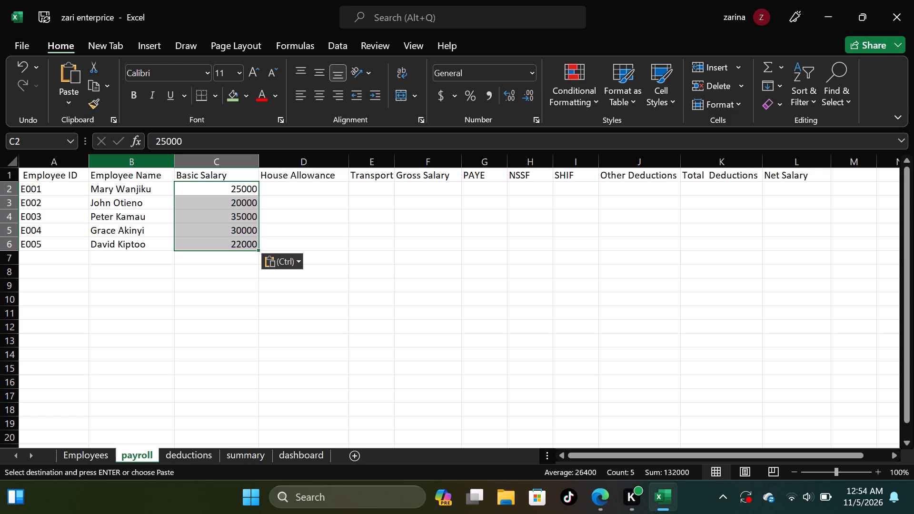
# Copy the house allowances in E2:E7 of the Employees sheet into the payroll sheet's House Allowance column, starting at D2.
pyautogui.click(79, 448)
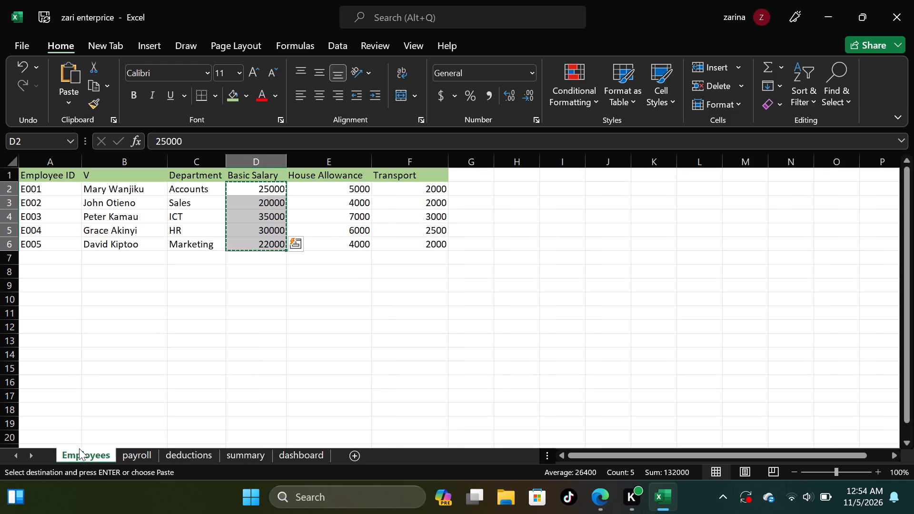
pyautogui.click(453, 329)
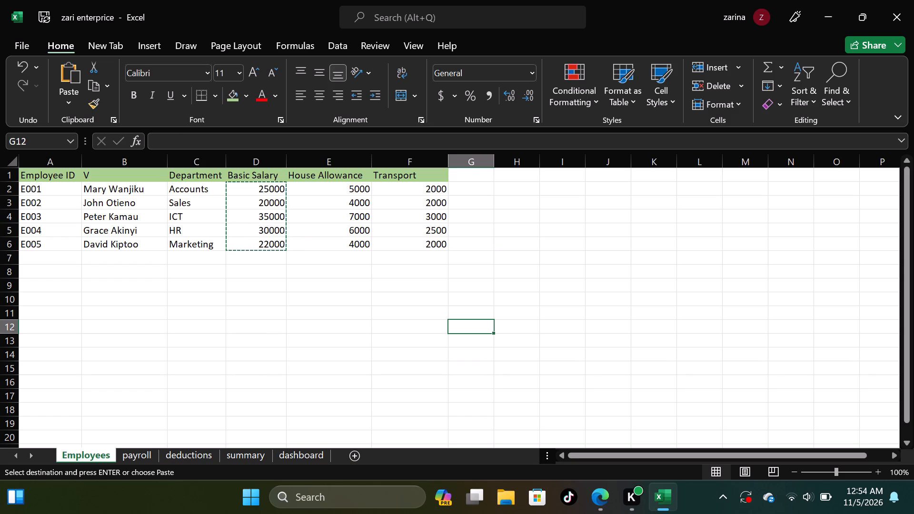
pyautogui.click(349, 191)
pyautogui.moveTo(349, 191); pyautogui.dragTo(353, 254)
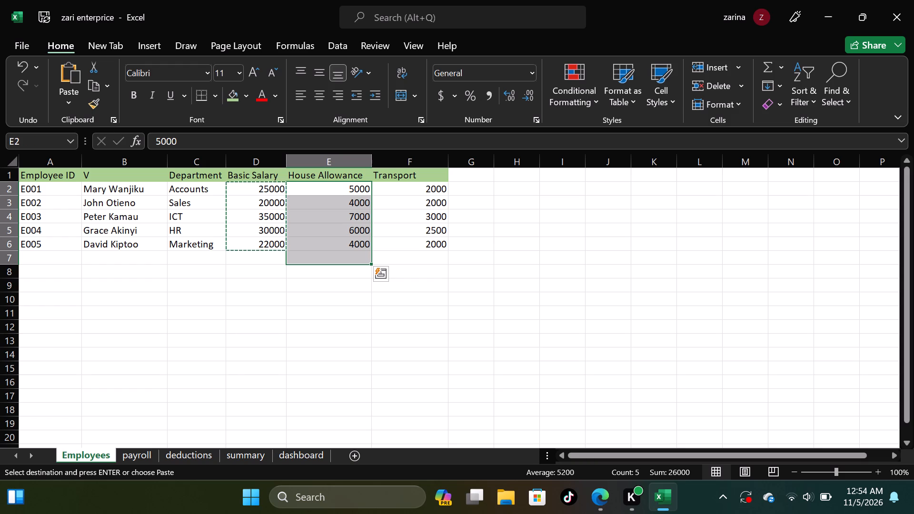
pyautogui.click(99, 83)
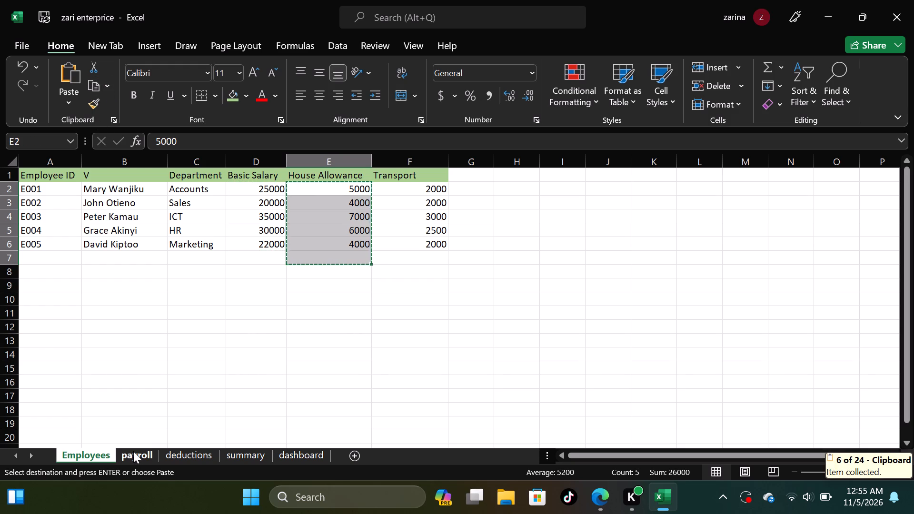
pyautogui.click(133, 451)
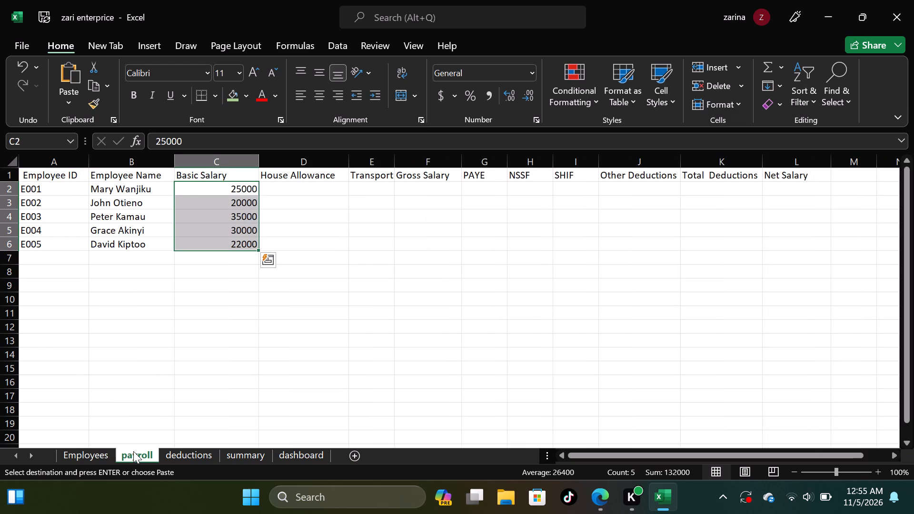
pyautogui.click(296, 186)
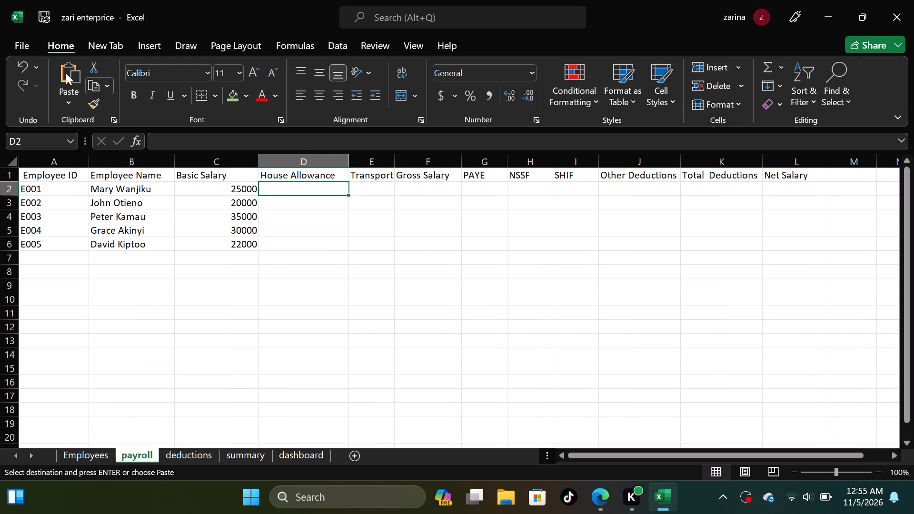
pyautogui.click(66, 73)
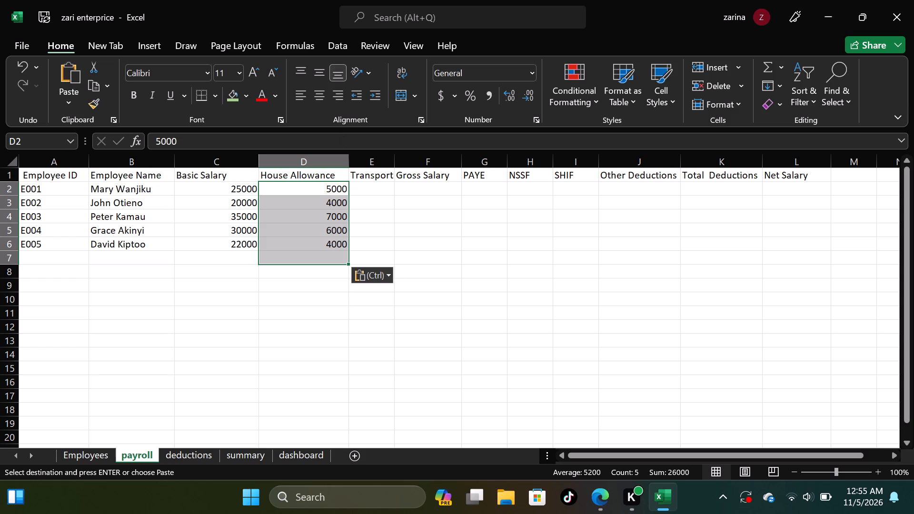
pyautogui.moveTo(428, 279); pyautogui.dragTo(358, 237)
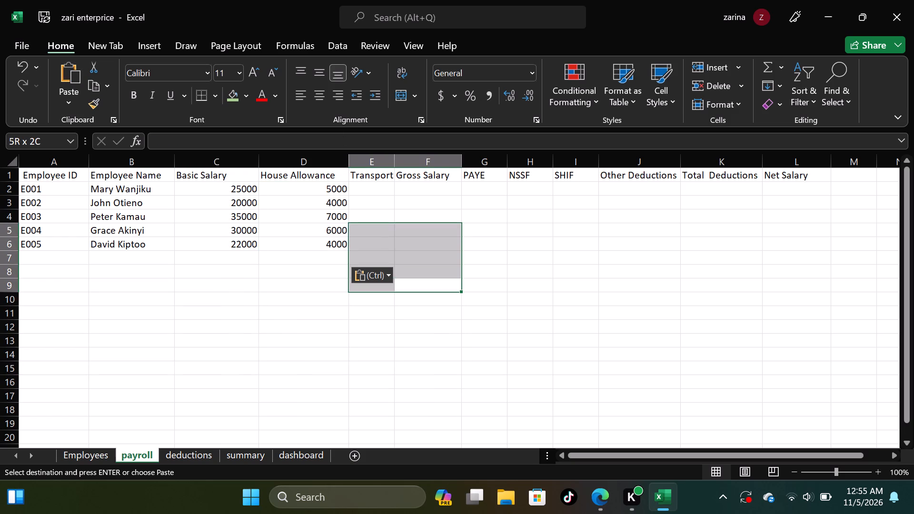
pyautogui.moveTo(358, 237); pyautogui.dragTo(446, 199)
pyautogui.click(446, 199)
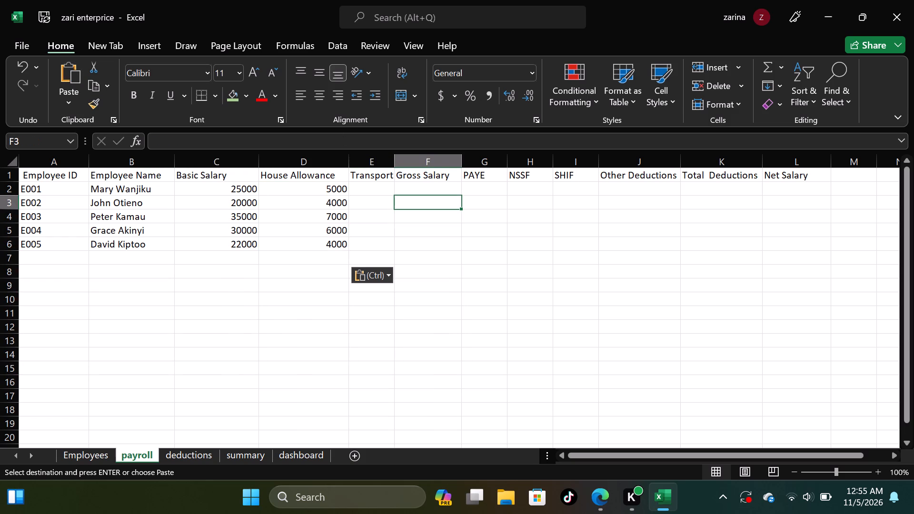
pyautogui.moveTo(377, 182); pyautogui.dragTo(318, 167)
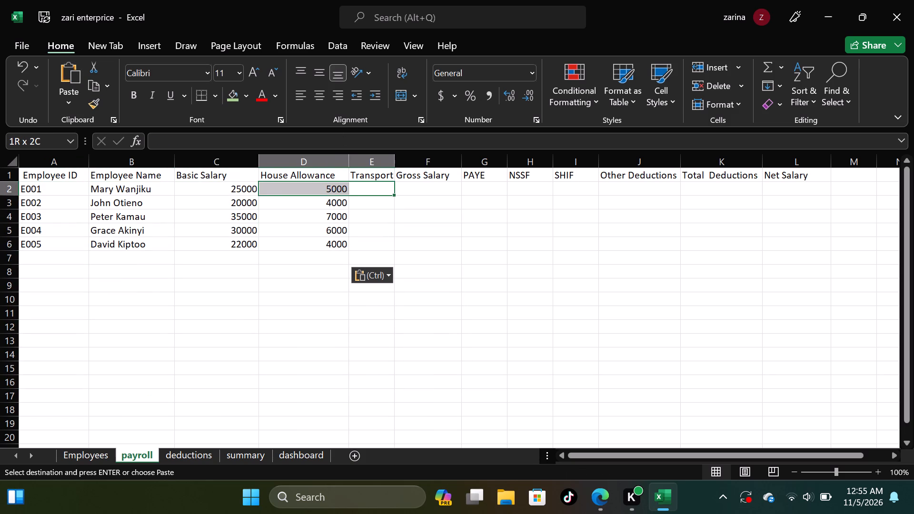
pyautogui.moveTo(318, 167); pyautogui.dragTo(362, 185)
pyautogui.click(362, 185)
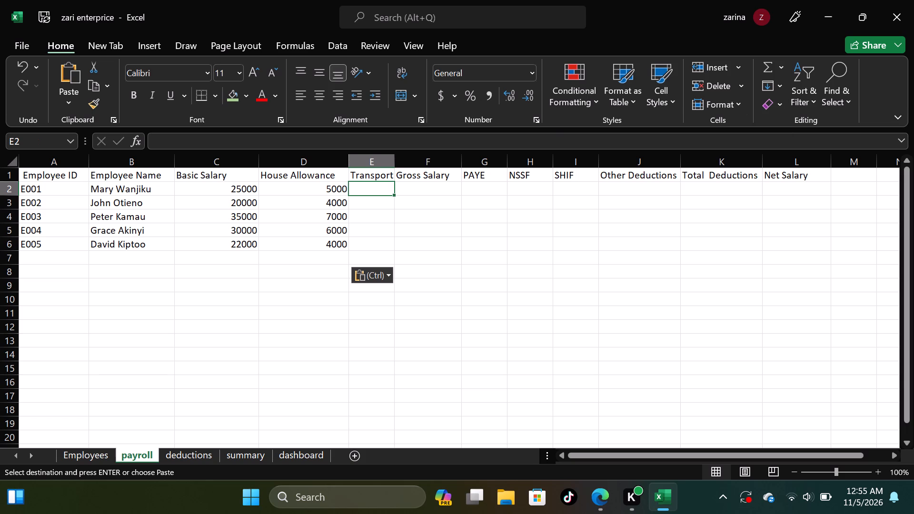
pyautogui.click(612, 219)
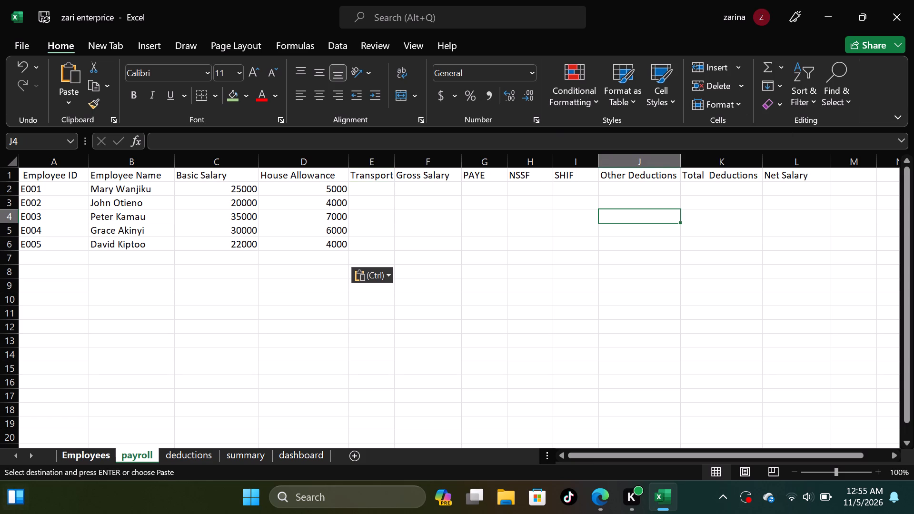
# Copy the transport amounts in F2:F6 of the Employees sheet into the payroll sheet's Transport column, starting at E2.
pyautogui.click(92, 448)
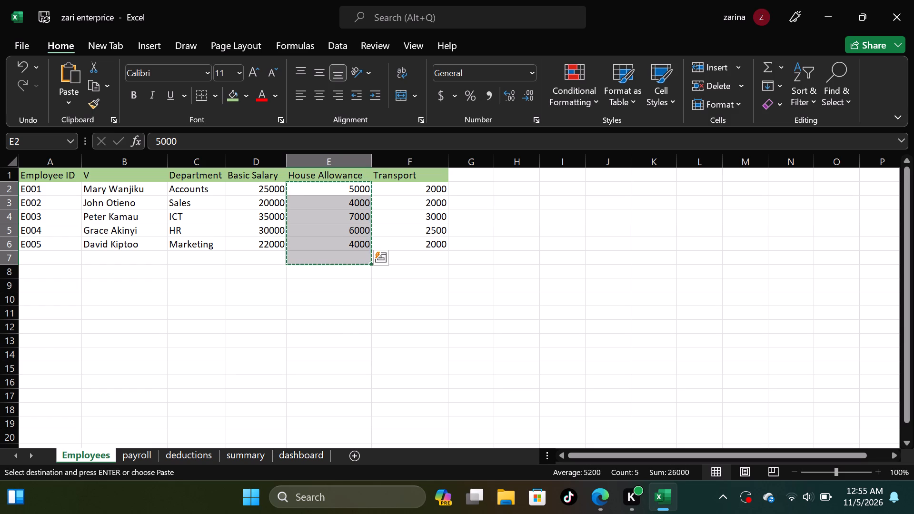
pyautogui.moveTo(413, 186); pyautogui.dragTo(413, 199)
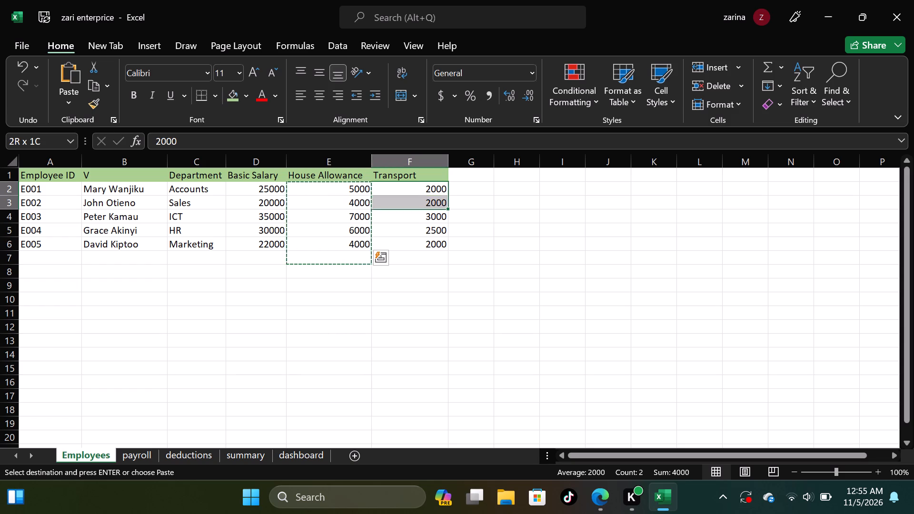
pyautogui.moveTo(413, 199); pyautogui.dragTo(402, 241)
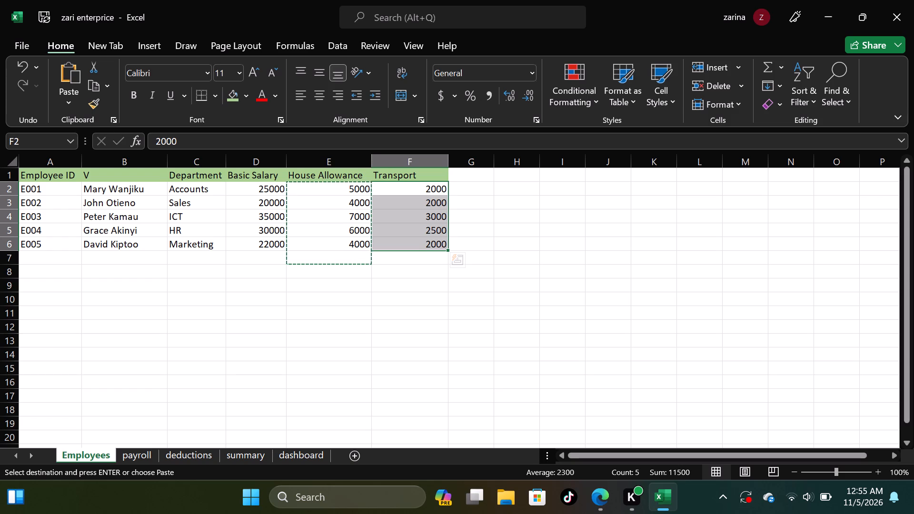
pyautogui.click(99, 85)
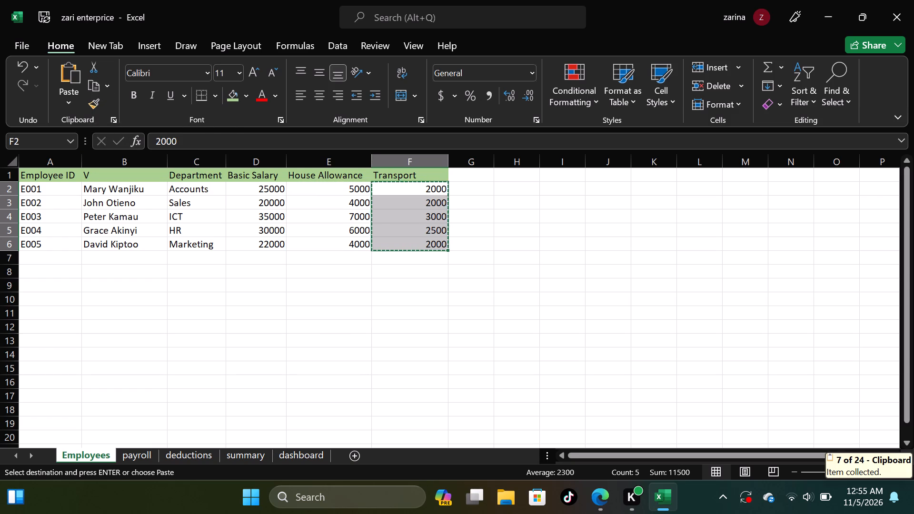
pyautogui.click(131, 453)
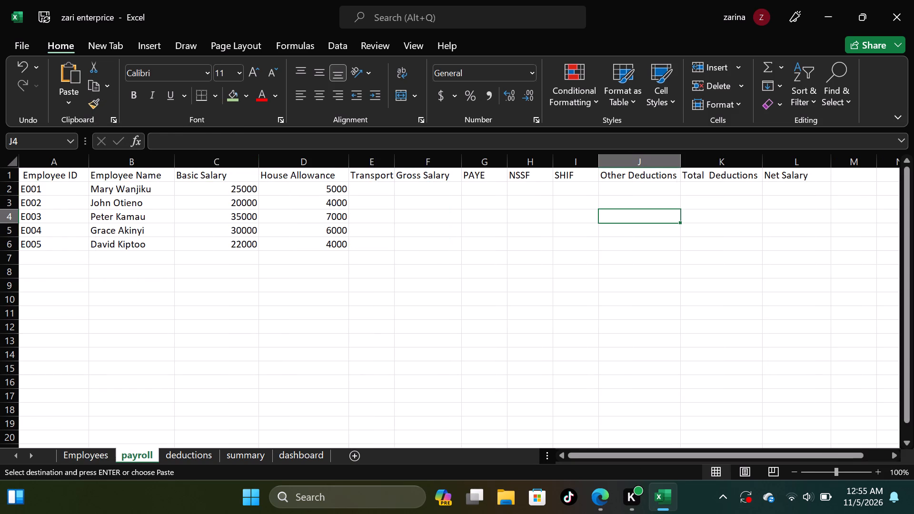
pyautogui.click(371, 185)
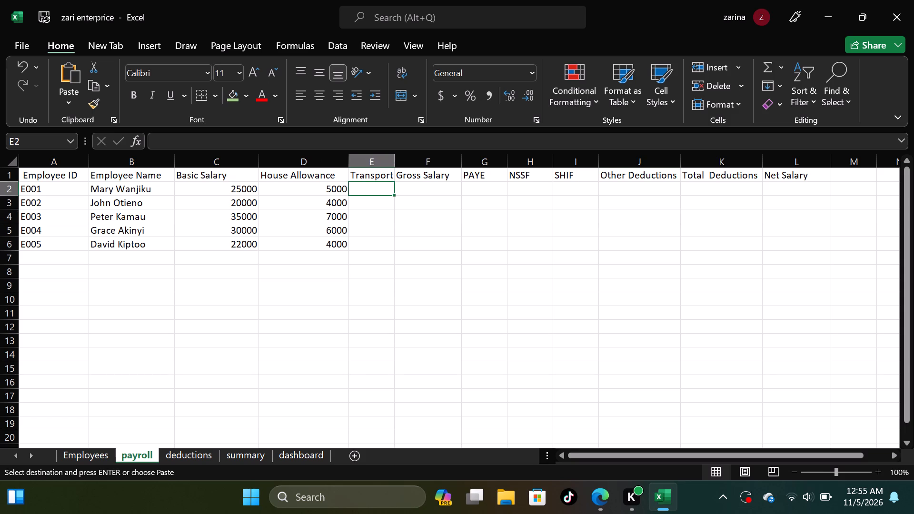
pyautogui.click(71, 70)
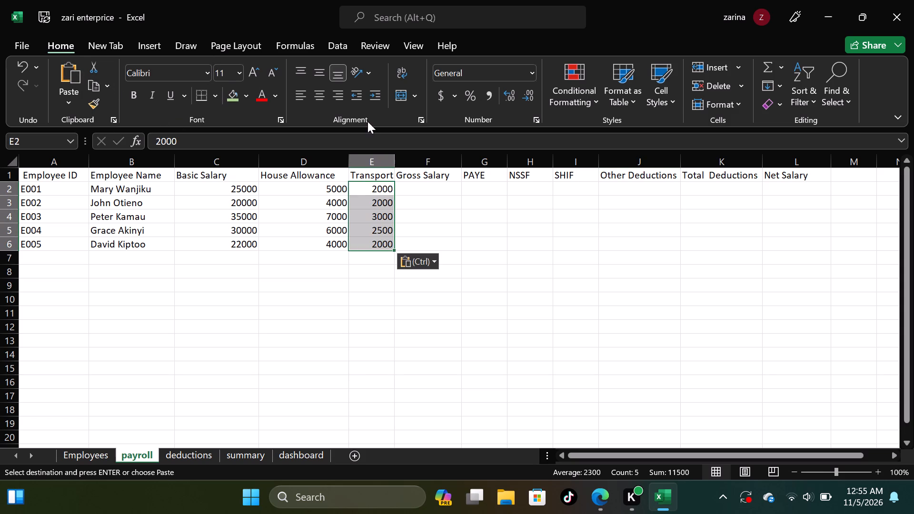
pyautogui.click(486, 243)
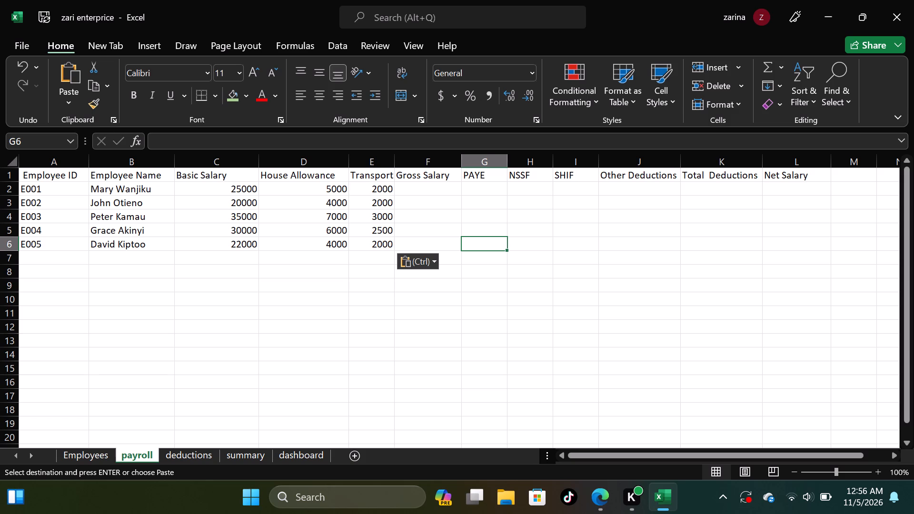
# Enter the formula =sum(c2:e2) in F2 of the Gross Salary column to add basic salary, house allowance and transport.
pyautogui.click(424, 183)
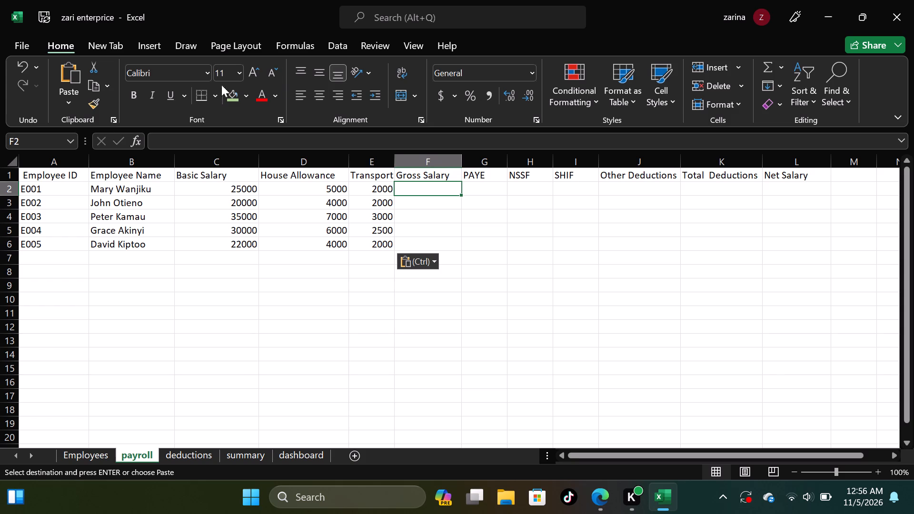
pyautogui.click(156, 144)
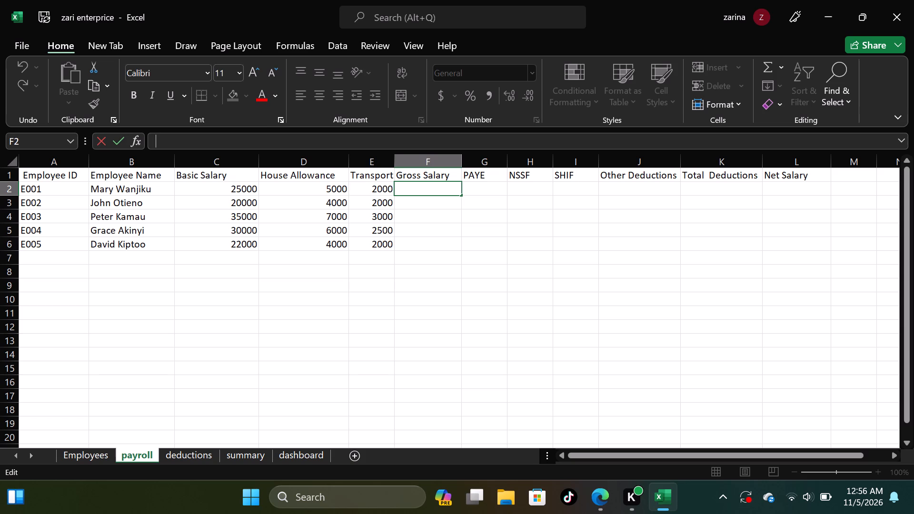
pyautogui.press('=')
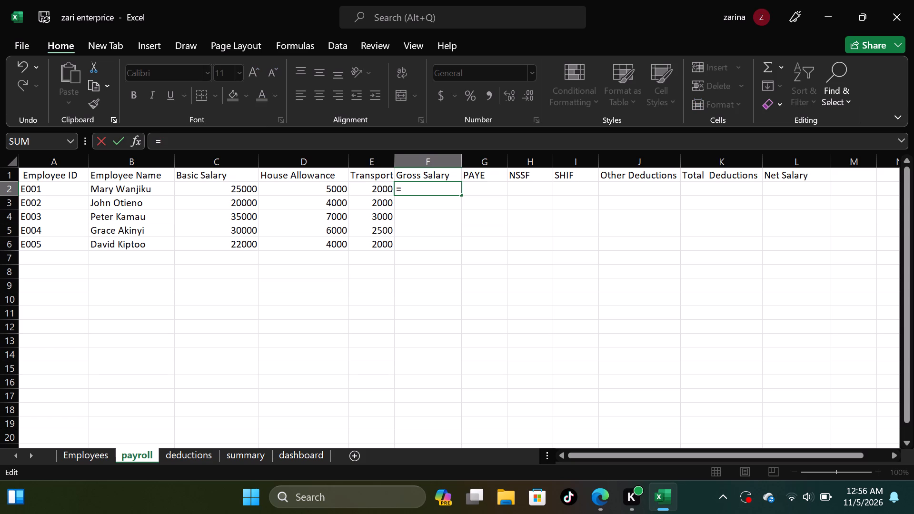
pyautogui.press('s')
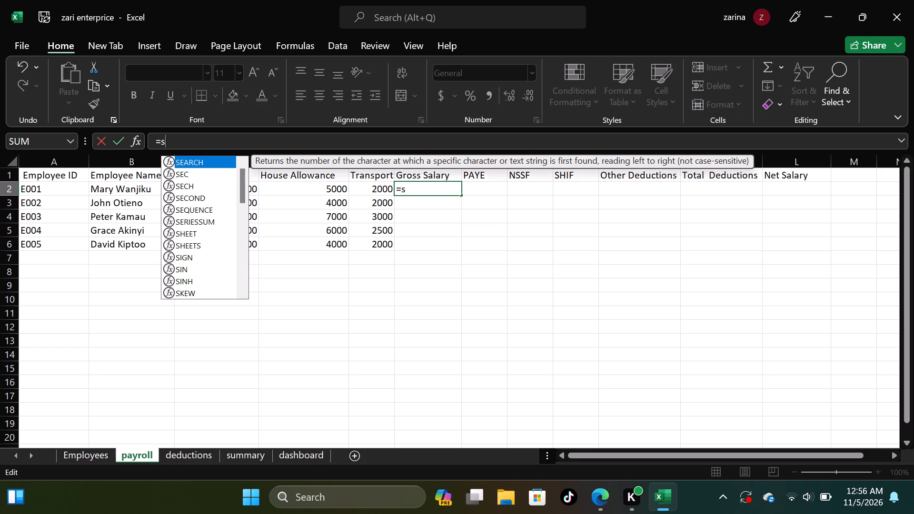
pyautogui.write('um')
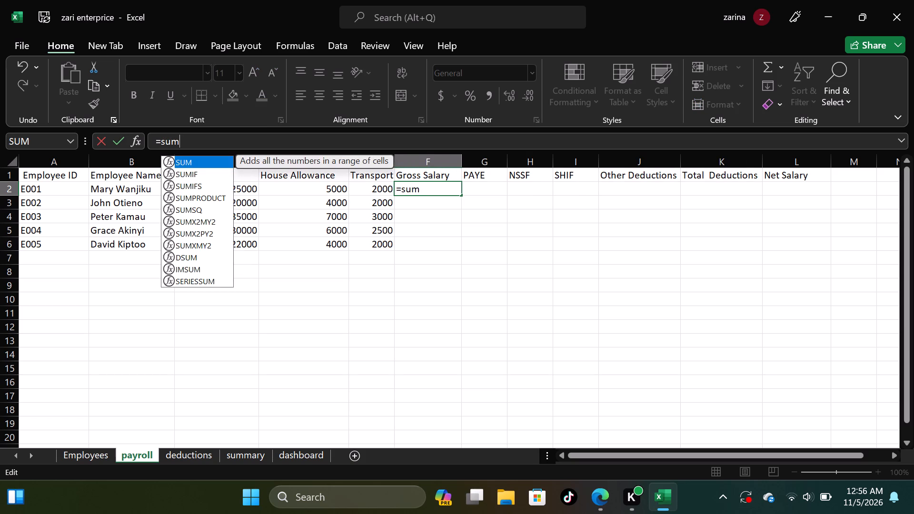
pyautogui.hotkey('shift', '(')
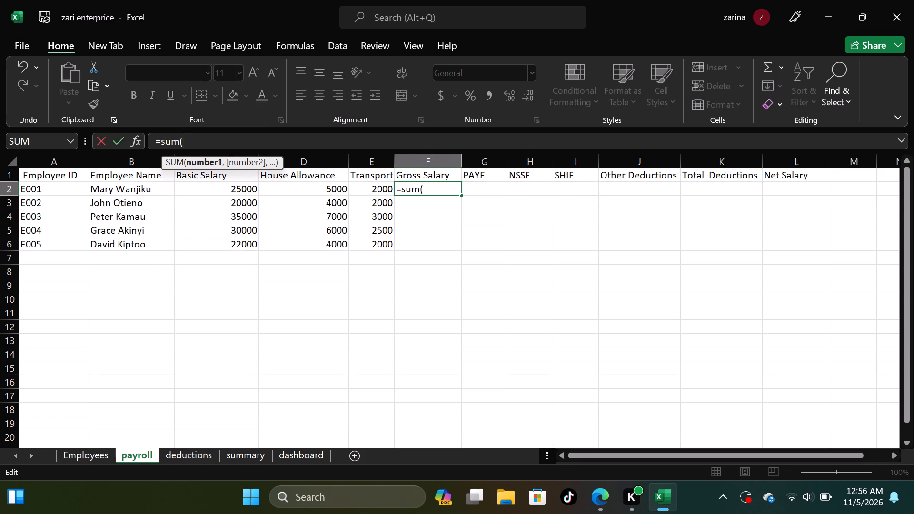
pyautogui.press('s')
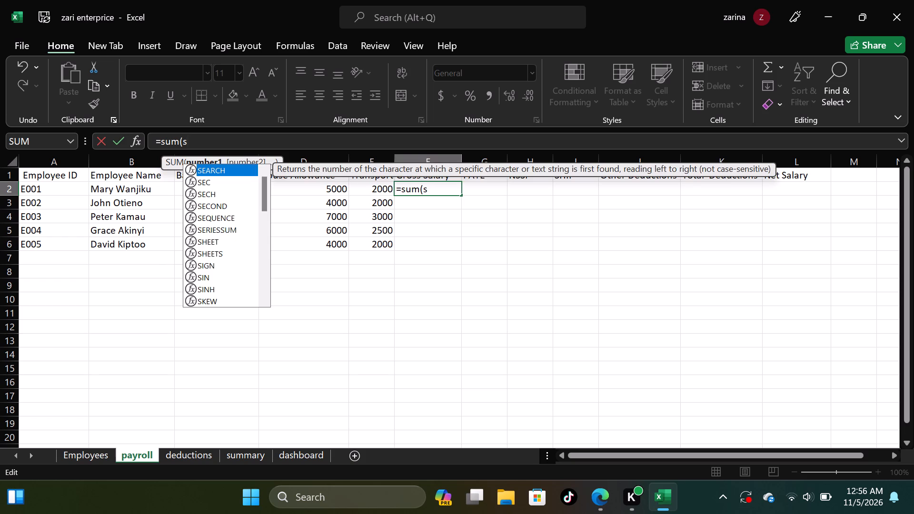
pyautogui.press('BackSpace')
pyautogui.write('c2')
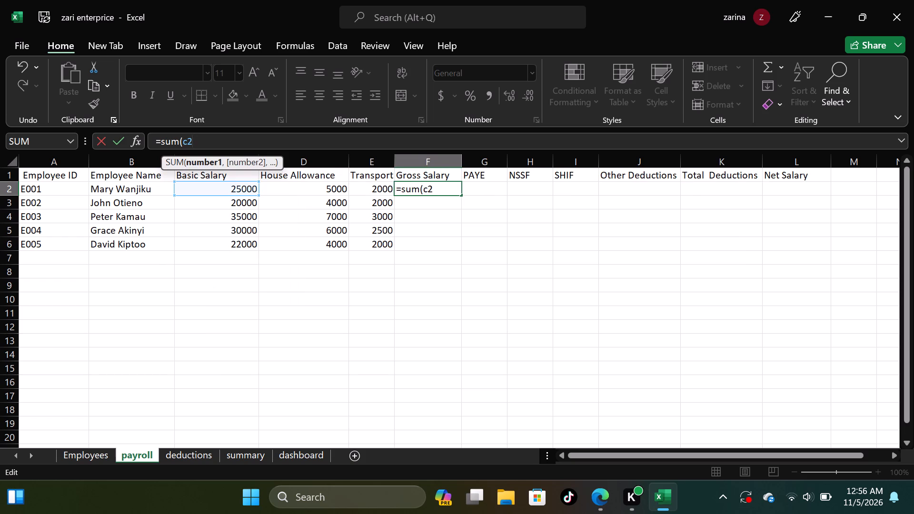
pyautogui.hotkey('shift', ':')
pyautogui.write('e2')
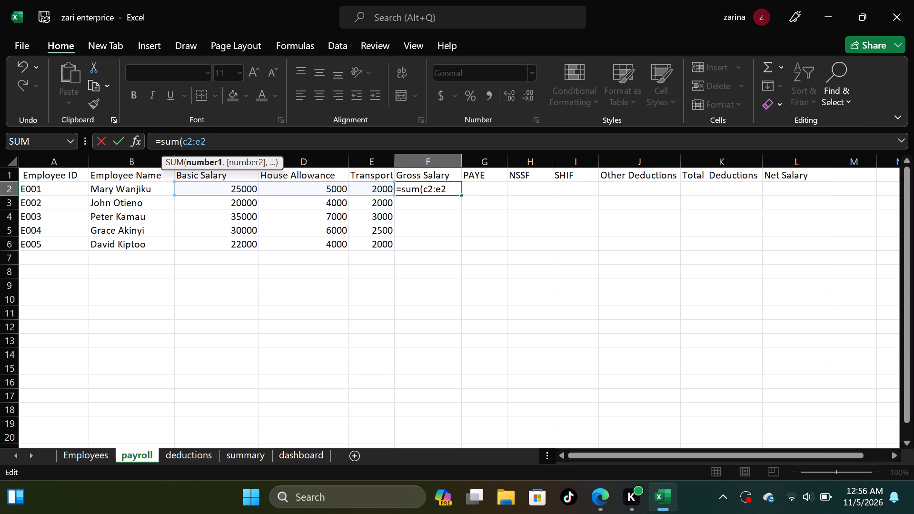
pyautogui.hotkey('shift', ')')
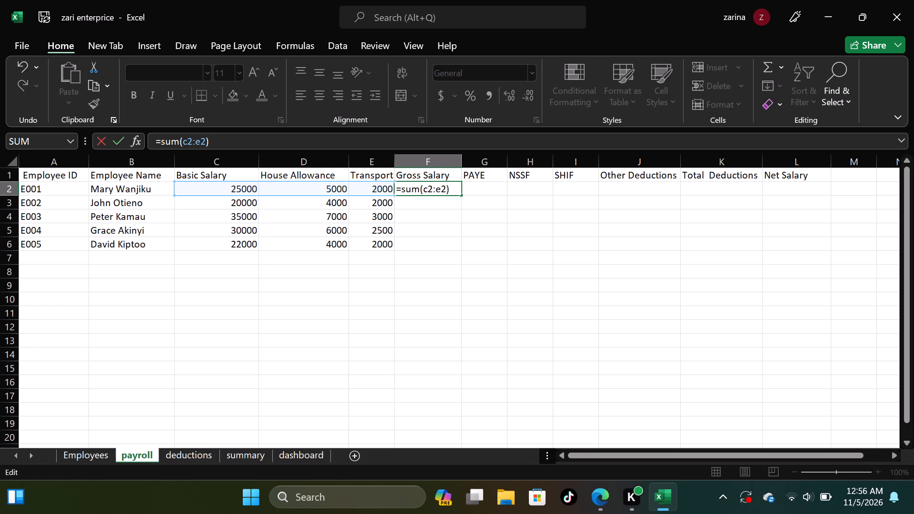
pyautogui.press('Return')
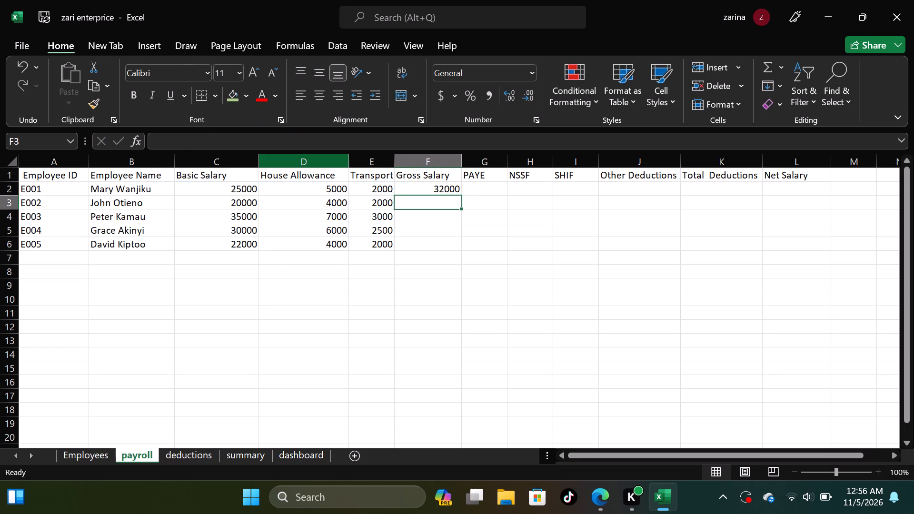
# Fill the gross salary formula from F2 down through F6 for the remaining employees.
pyautogui.click(423, 184)
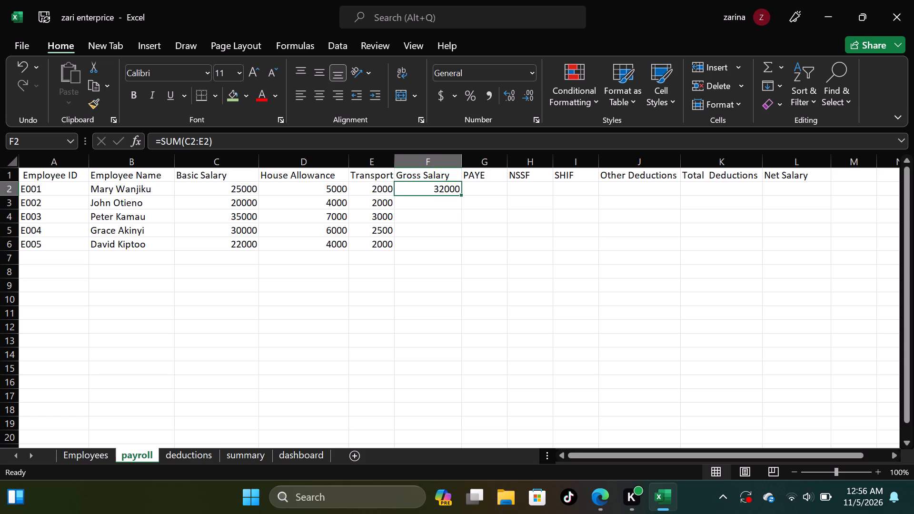
pyautogui.moveTo(462, 192); pyautogui.dragTo(456, 219)
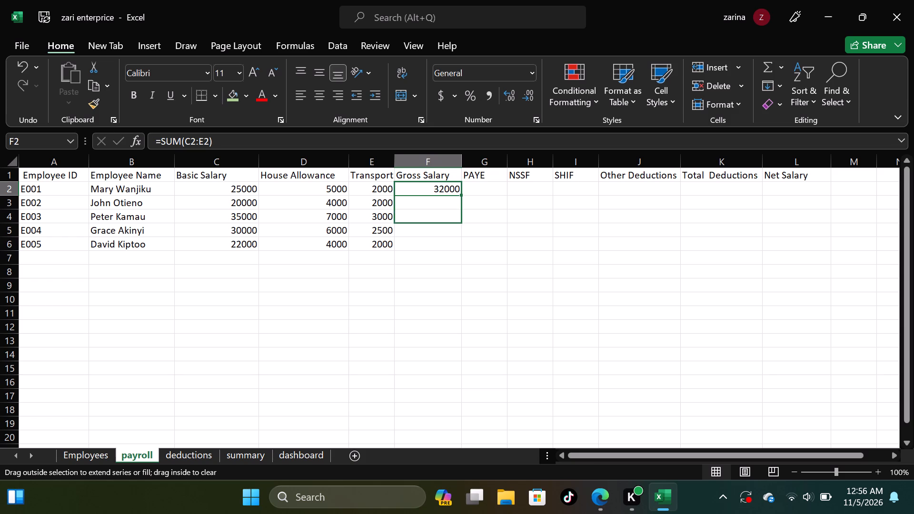
pyautogui.moveTo(456, 219); pyautogui.dragTo(453, 250)
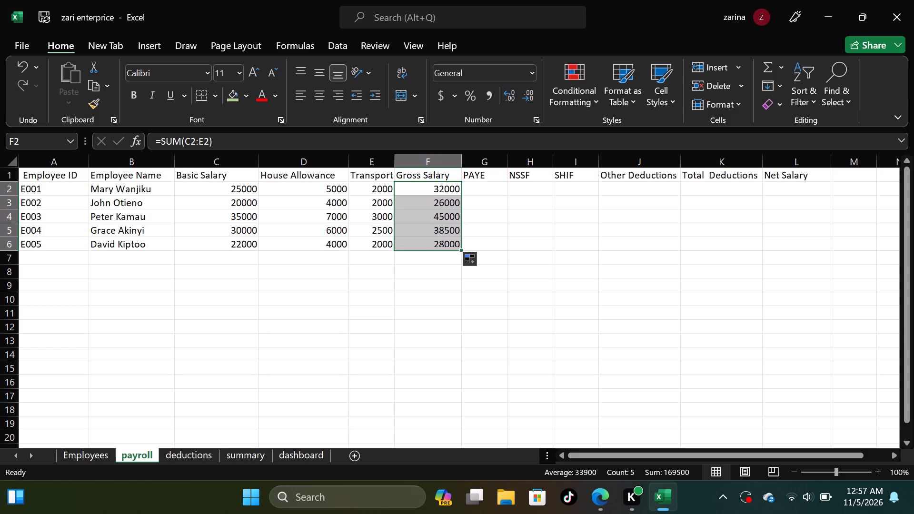
pyautogui.click(548, 250)
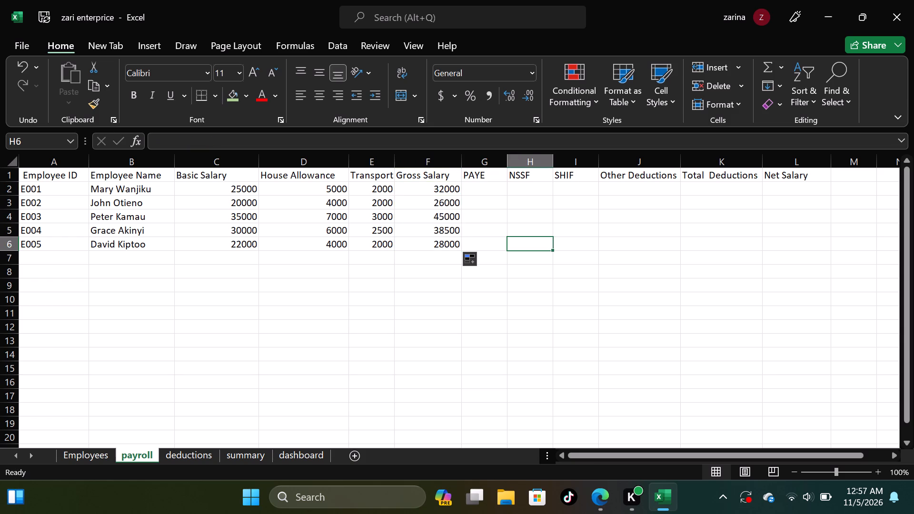
# Select the first employee's PAYE cell, G2, in the payroll sheet.
pyautogui.click(484, 185)
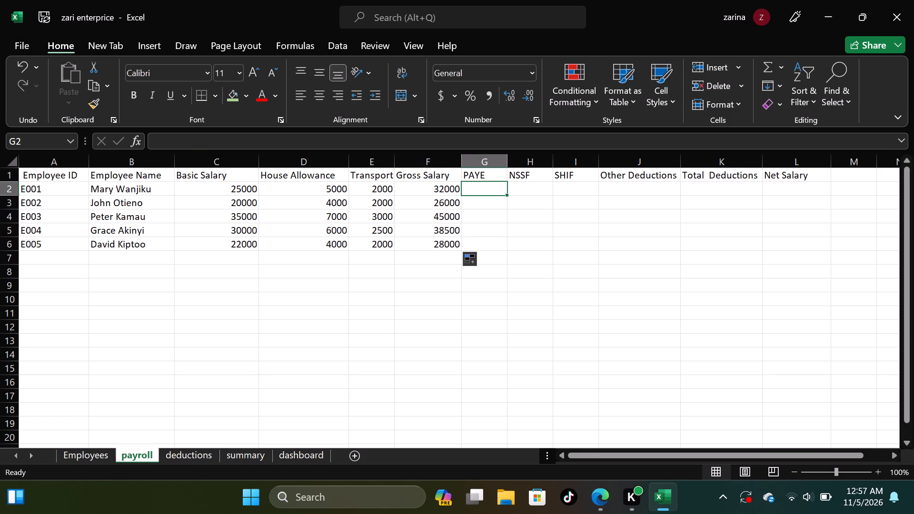
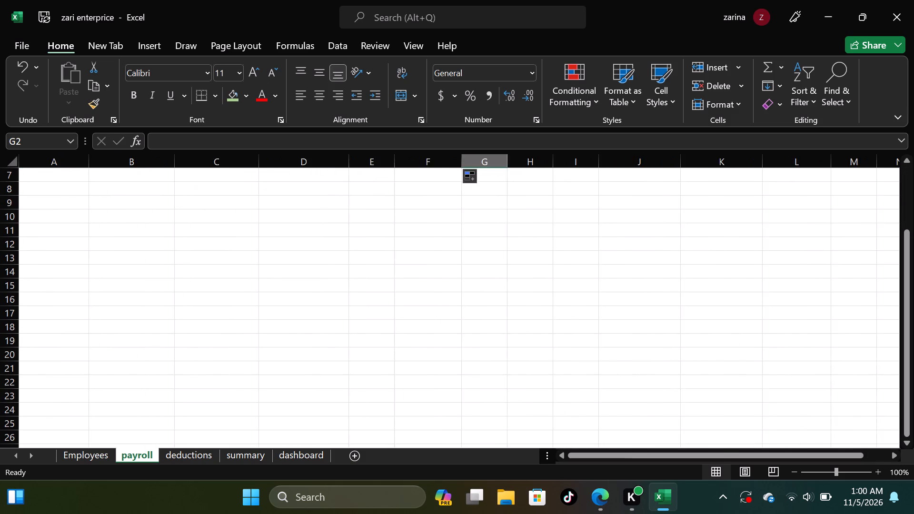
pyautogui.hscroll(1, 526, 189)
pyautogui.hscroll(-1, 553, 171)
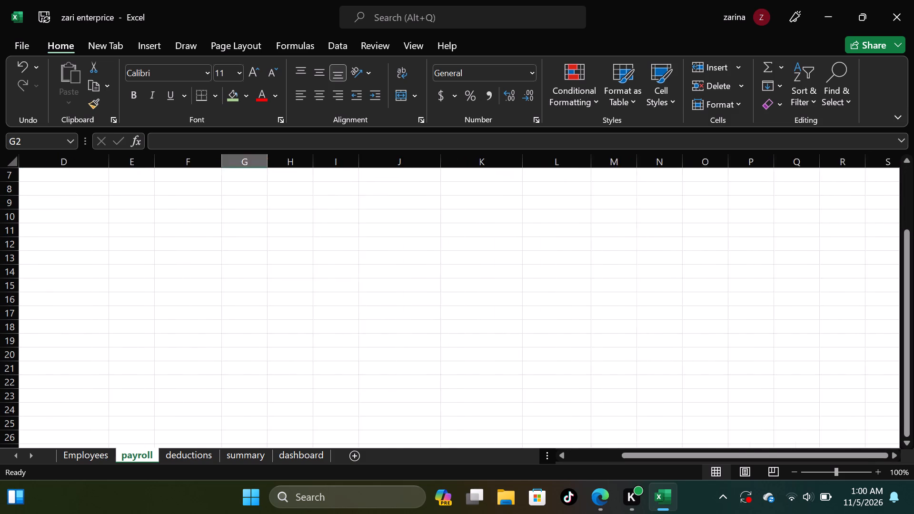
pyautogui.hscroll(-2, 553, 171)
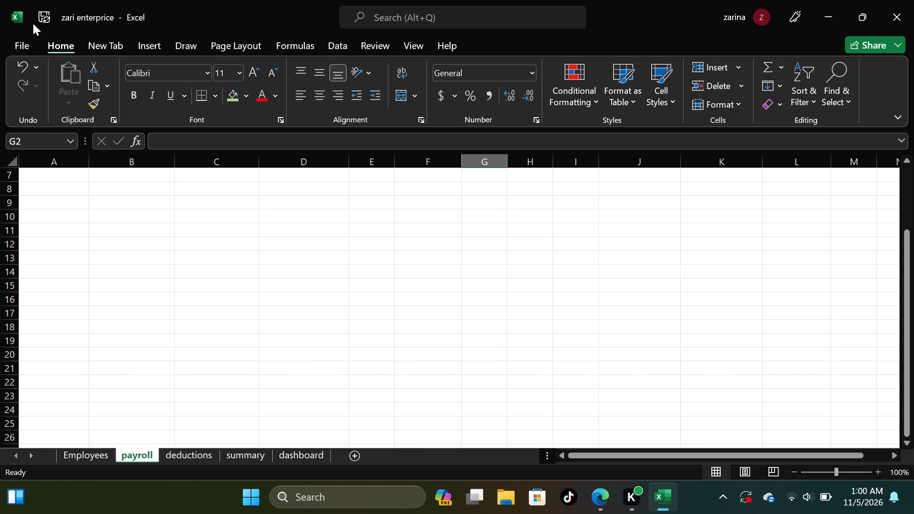
# Save the zari enterprice workbook with the payroll entries made so far.
pyautogui.click(40, 11)
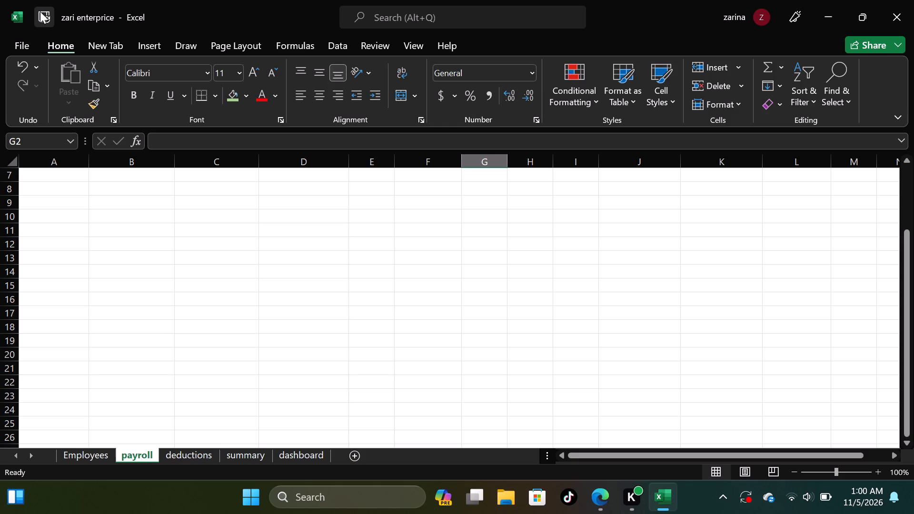
pyautogui.doubleClick(40, 11)
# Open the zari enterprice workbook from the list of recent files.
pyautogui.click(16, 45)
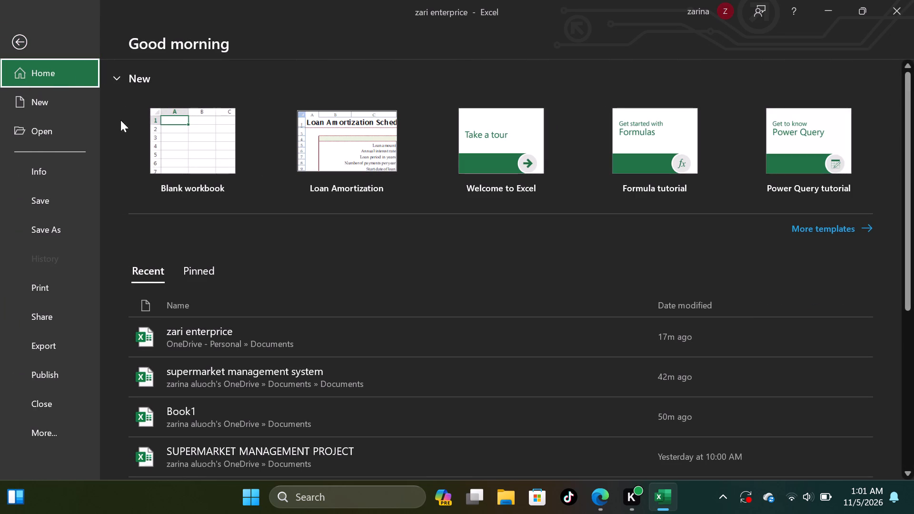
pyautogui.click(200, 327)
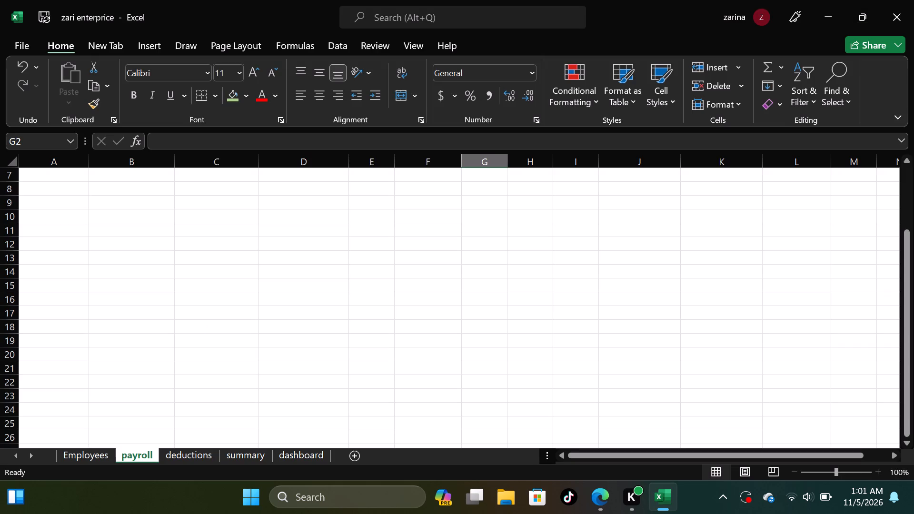
# Switch to the Employees sheet and clear the selection of the transport amounts by selecting empty cell F12.
pyautogui.click(68, 455)
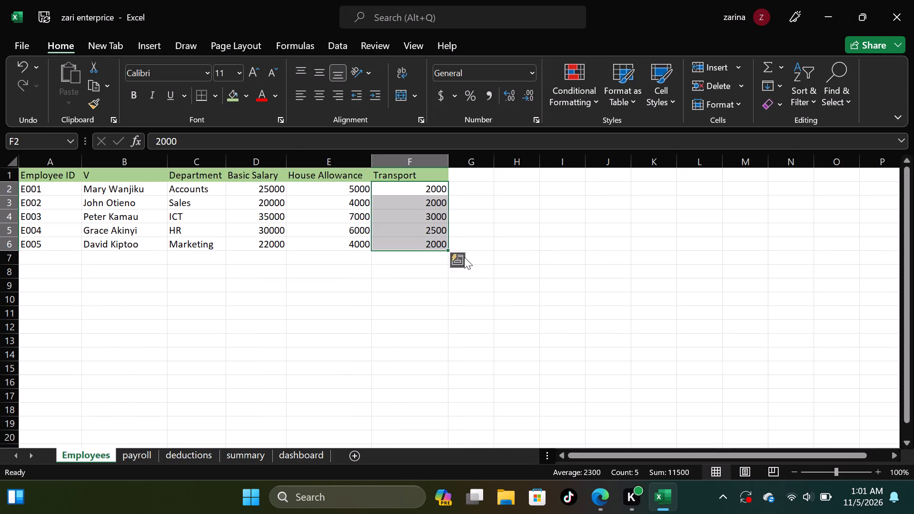
pyautogui.click(442, 324)
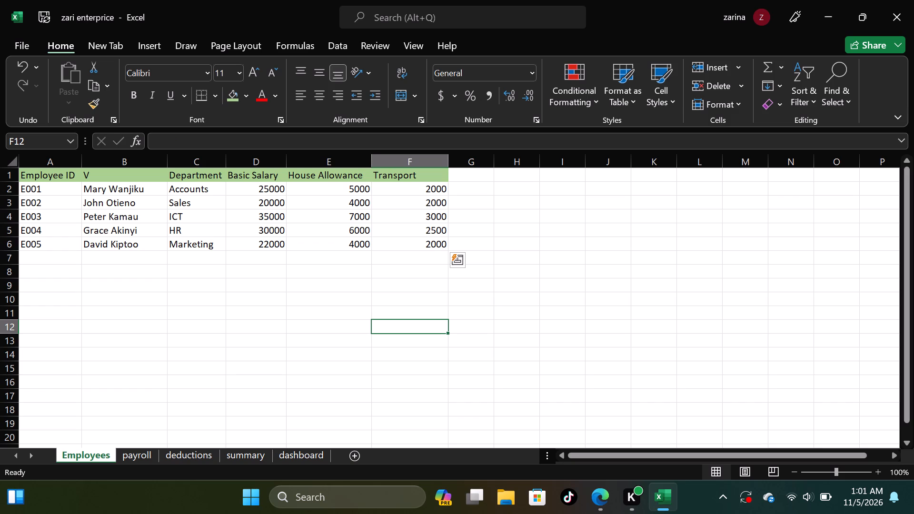